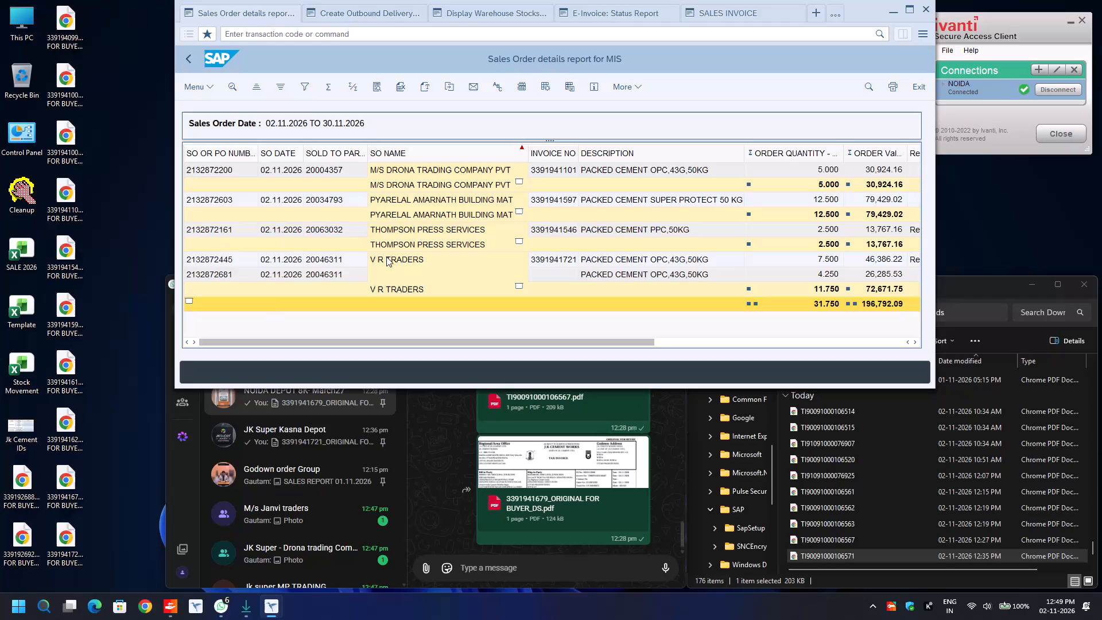
Open the Stock Movement workbook from the desktop and add a new blank sheet after NOV 2026.
double_click(24, 388)
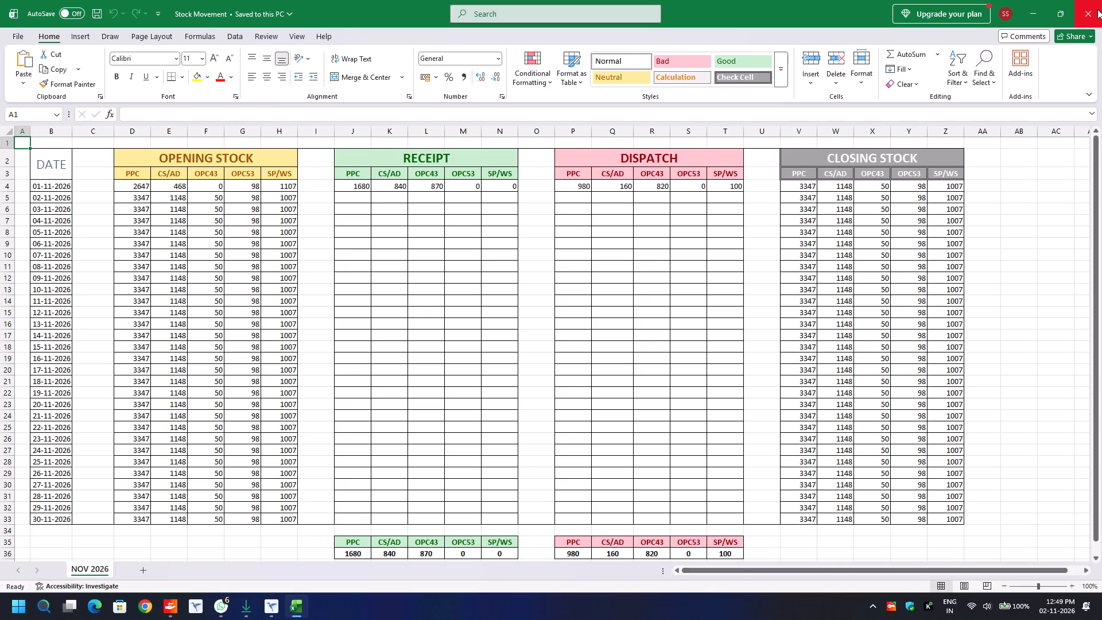
click(143, 570)
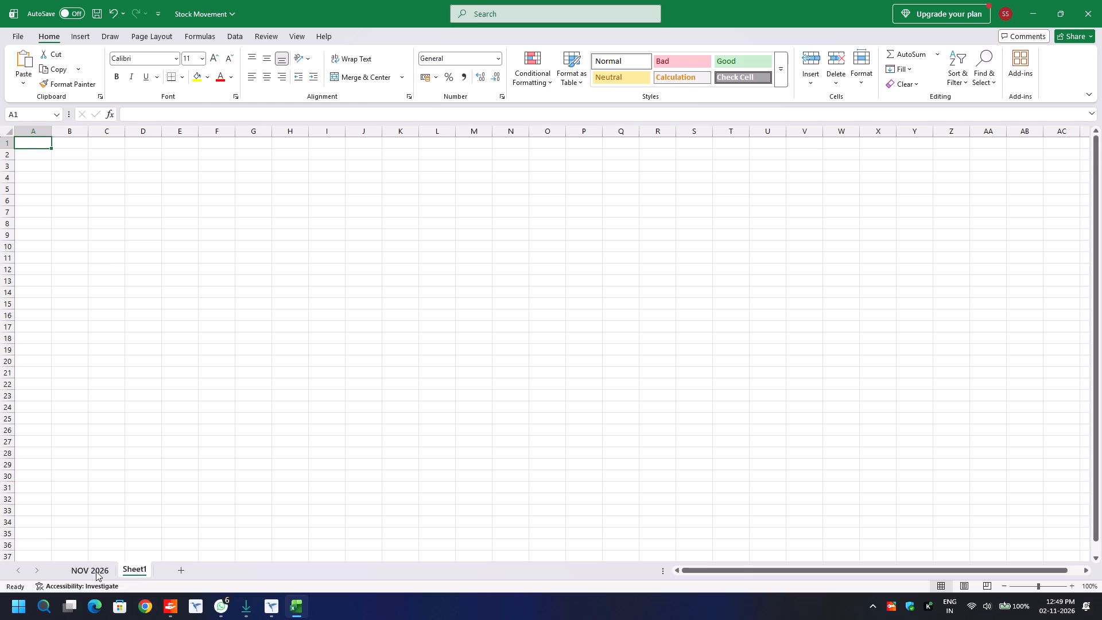
Rename the NOV 2026 sheet as Noida.
double_click(83, 571)
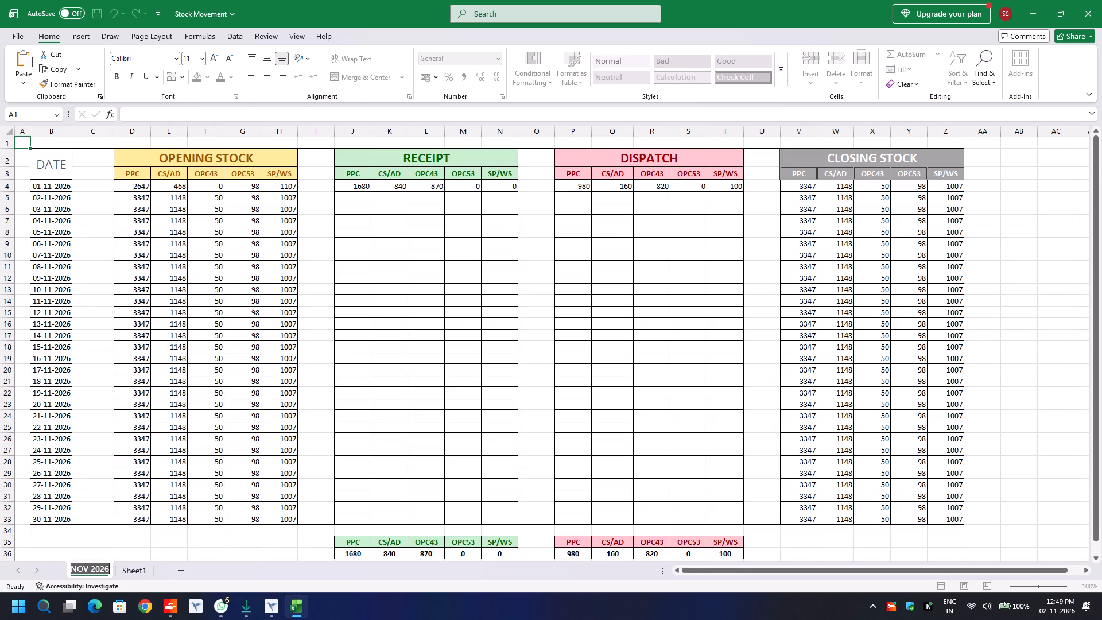
text(Noi)
key(g)
key(BackSpace)
text(da)
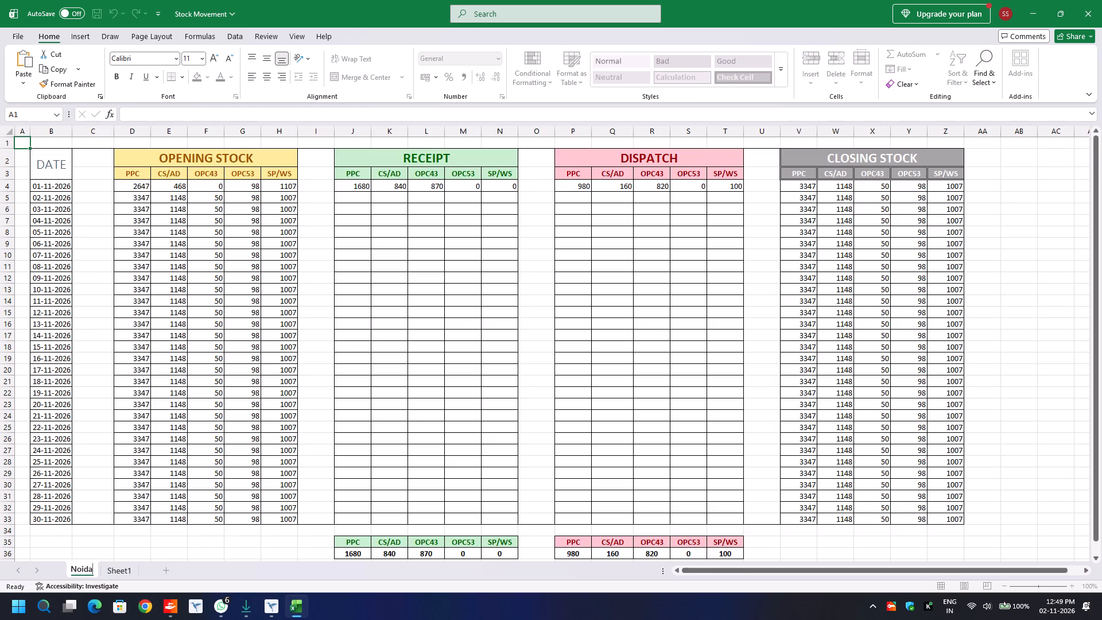
Rename the new blank sheet, Sheet1, as Kasna.
double_click(123, 569)
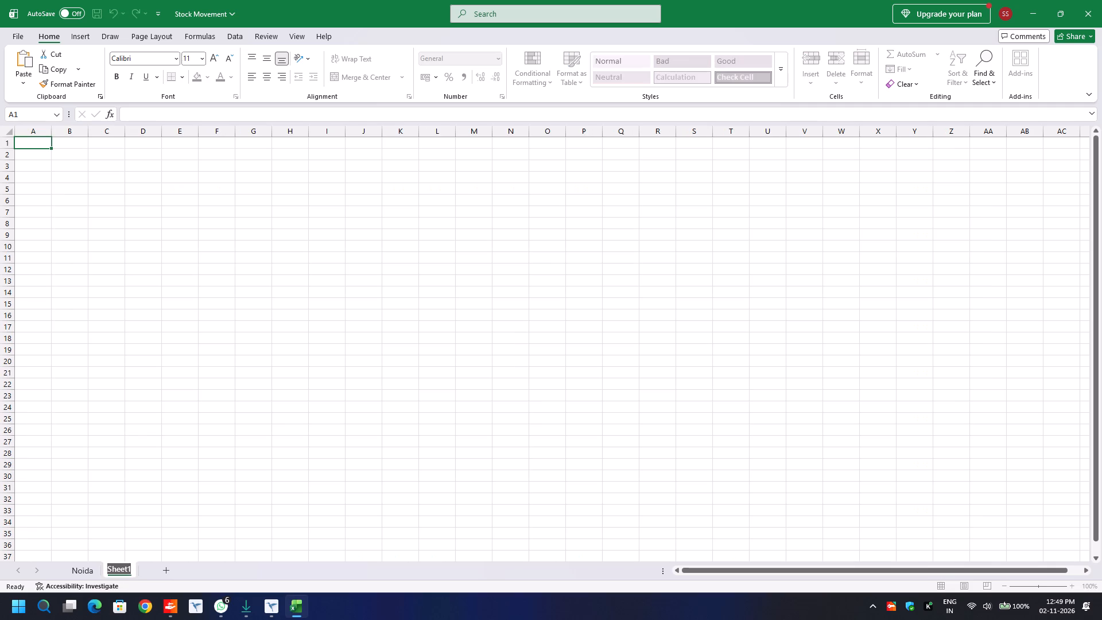
text(Kasna)
key(Return)
On the Noida sheet, insert one blank row above the stock table at row 1.
click(87, 572)
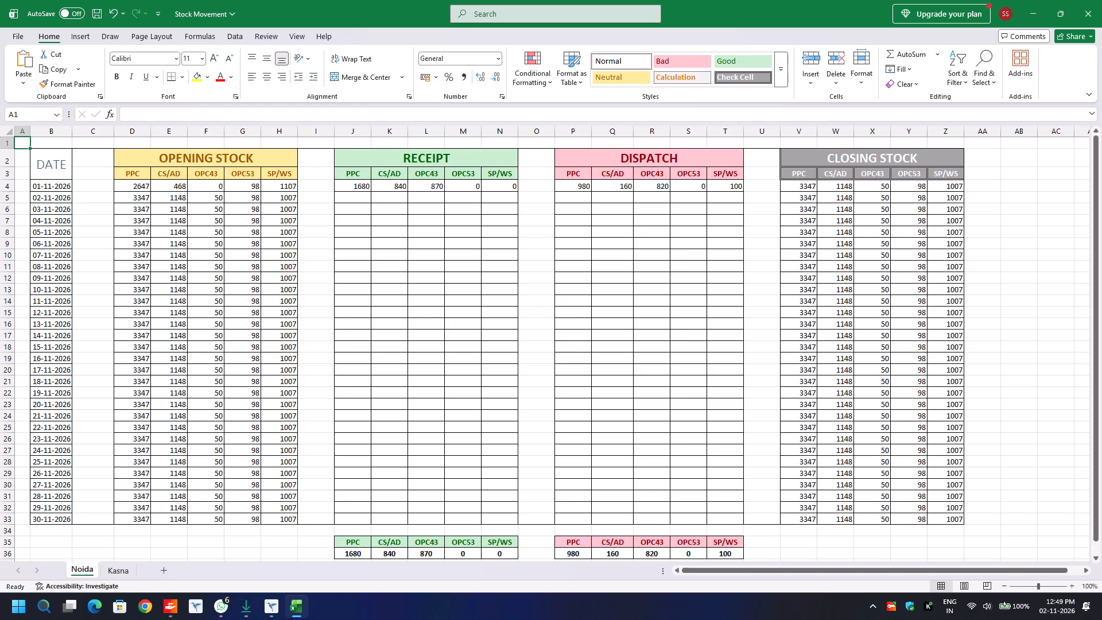
scroll(393, 297, up, 1)
click(9, 143)
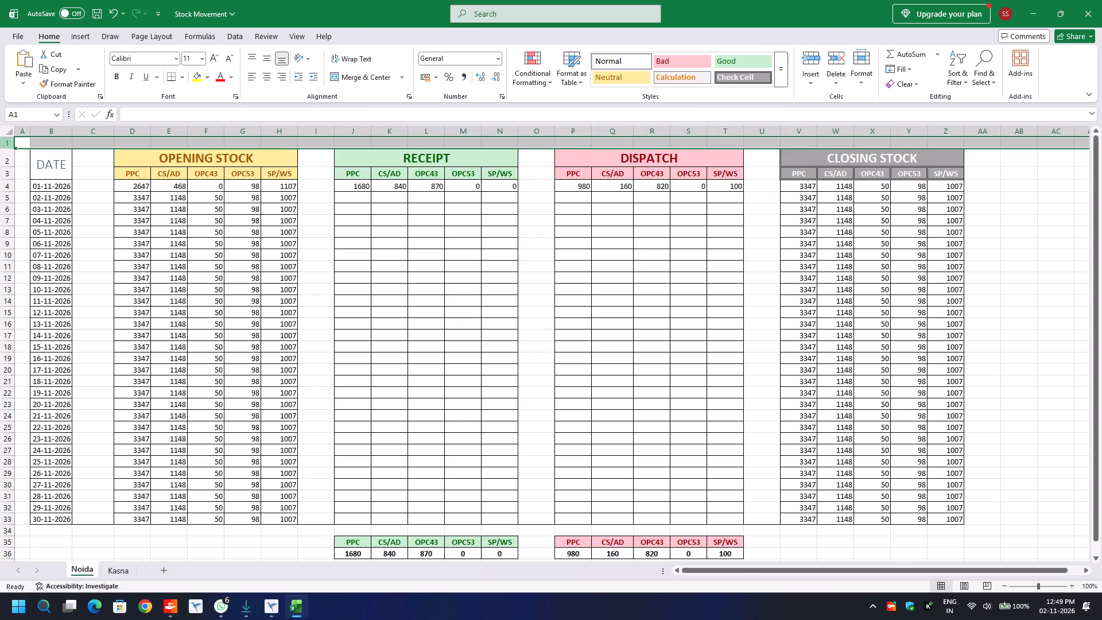
key(ctrl+plus)
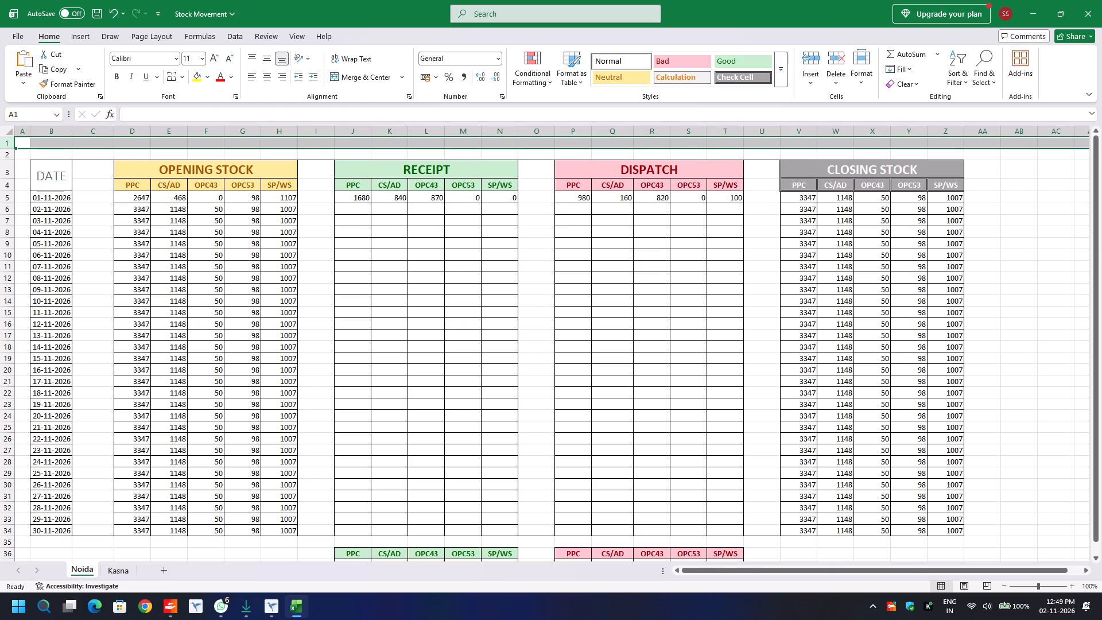
Unmerge the DATE heading cell in column B so it splits into rows 3 and 4.
click(61, 153)
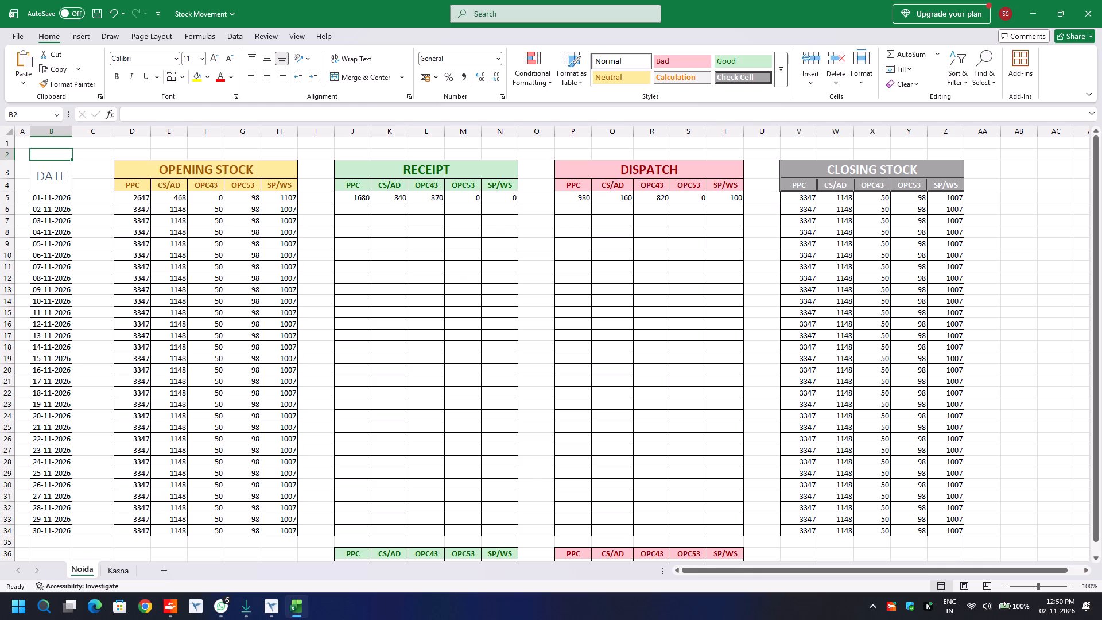
click(50, 177)
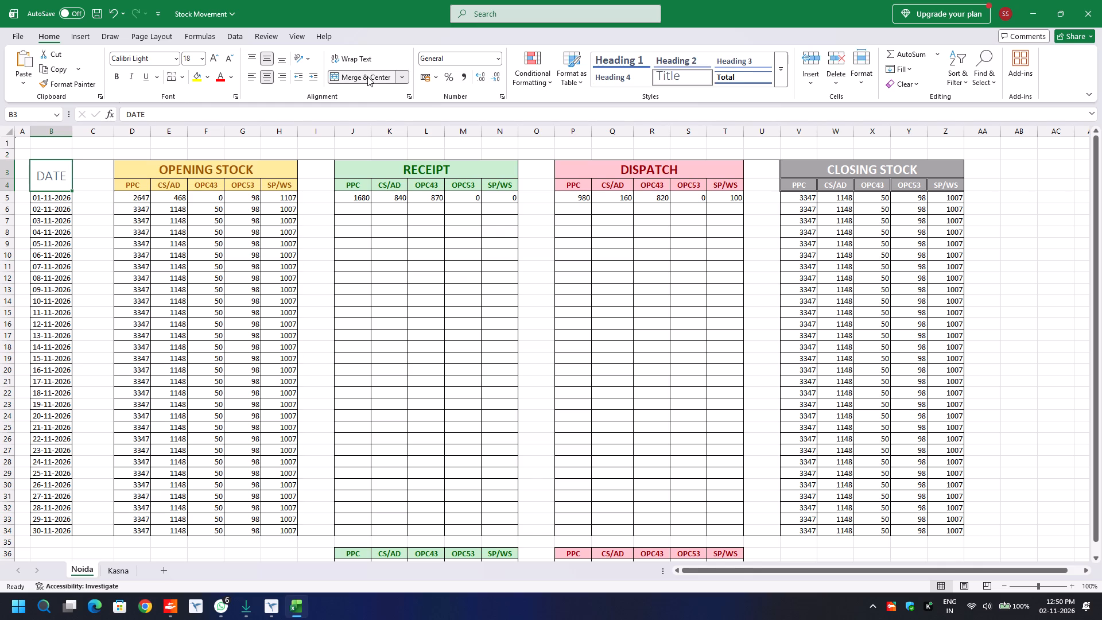
click(360, 83)
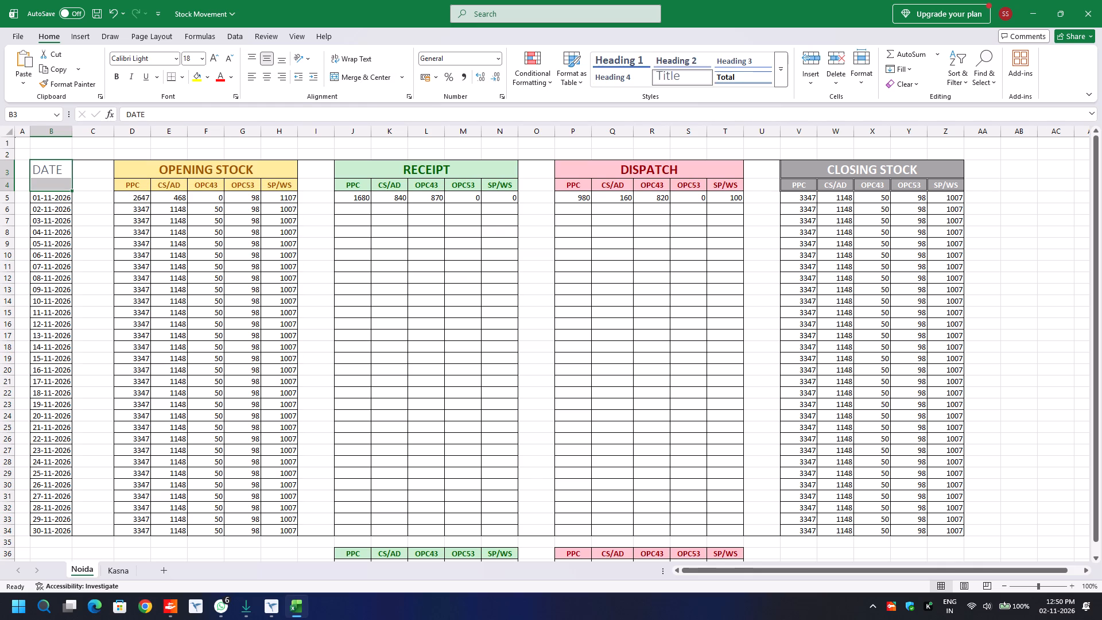
Enter NOV 2026 in cell B4, directly beneath the DATE heading.
click(52, 185)
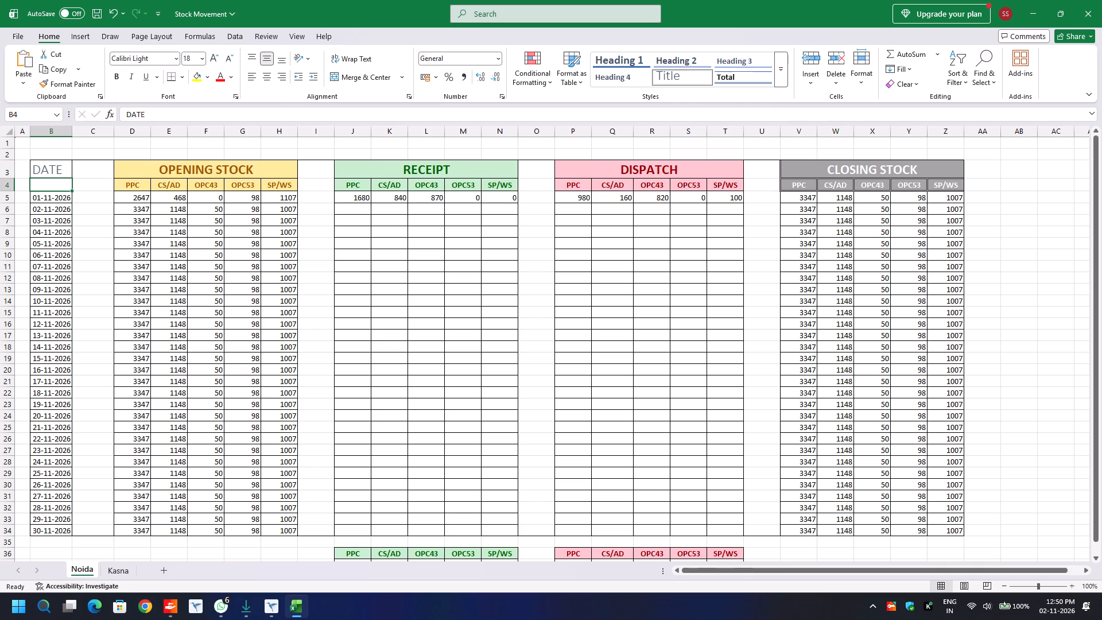
key(o)
key(BackSpace)
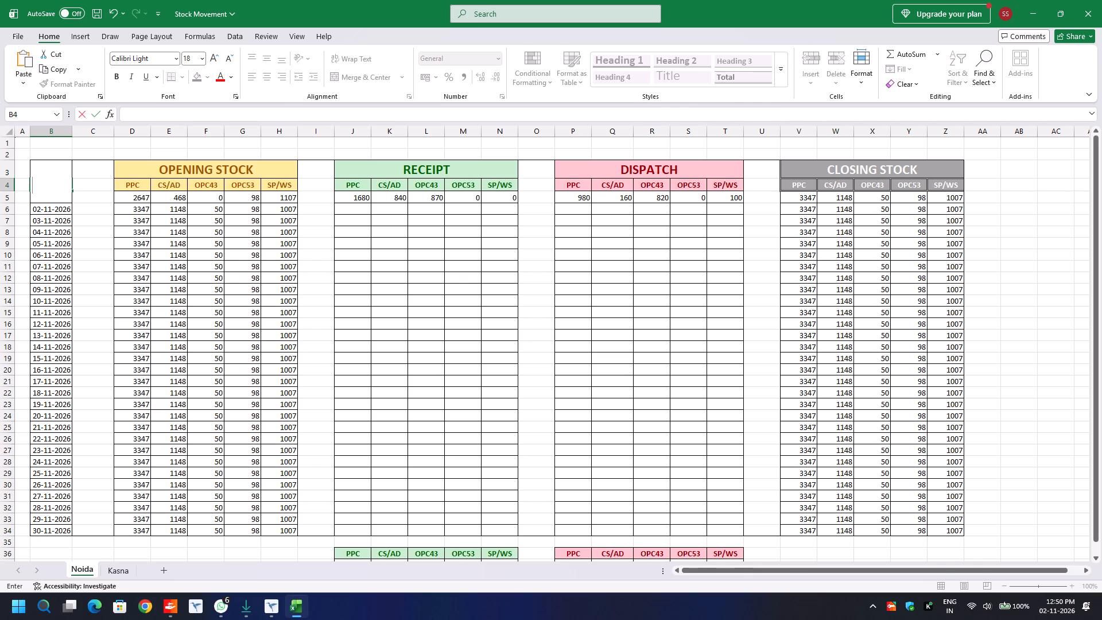
text(NOV)
key(space)
text(2026)
key(Return)
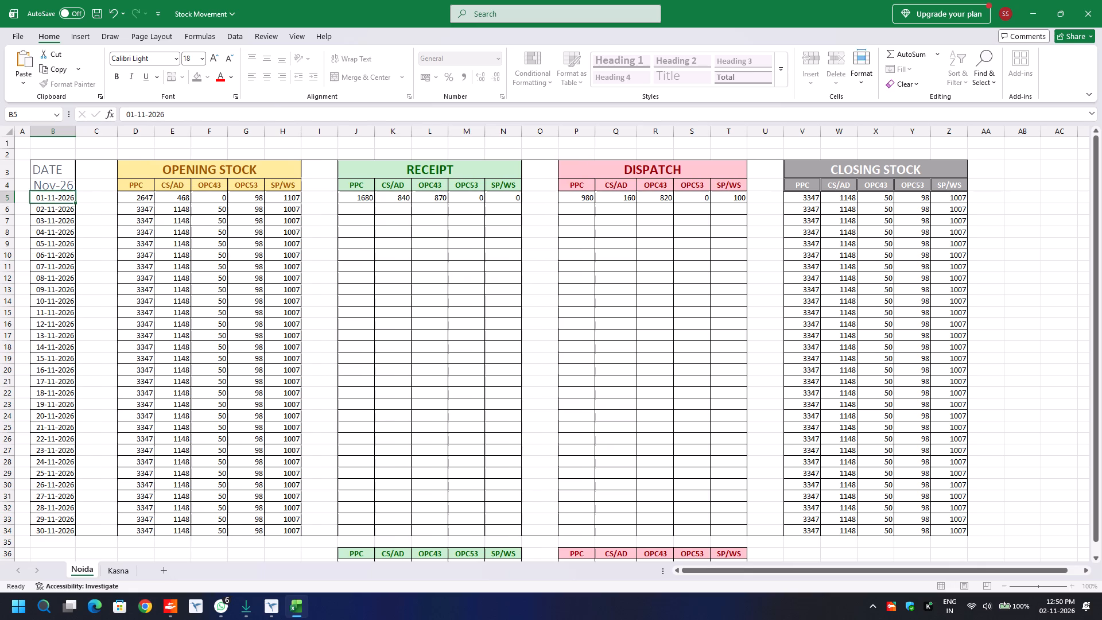
Format the month cell B4 with the Explanatory Text style, centred horizontally and bold.
click(61, 185)
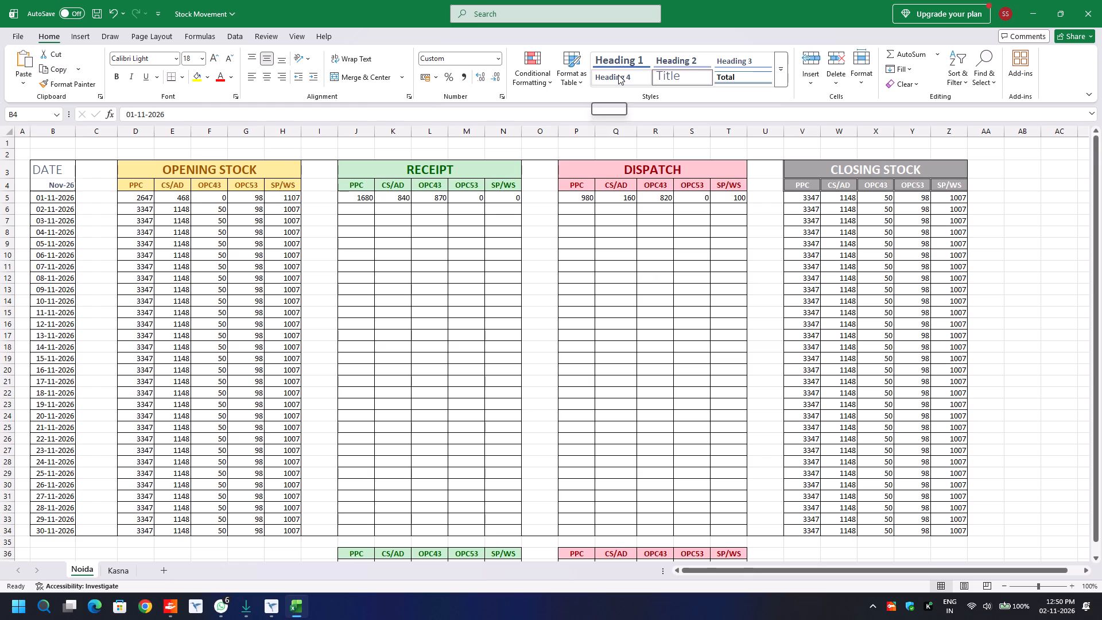
click(783, 61)
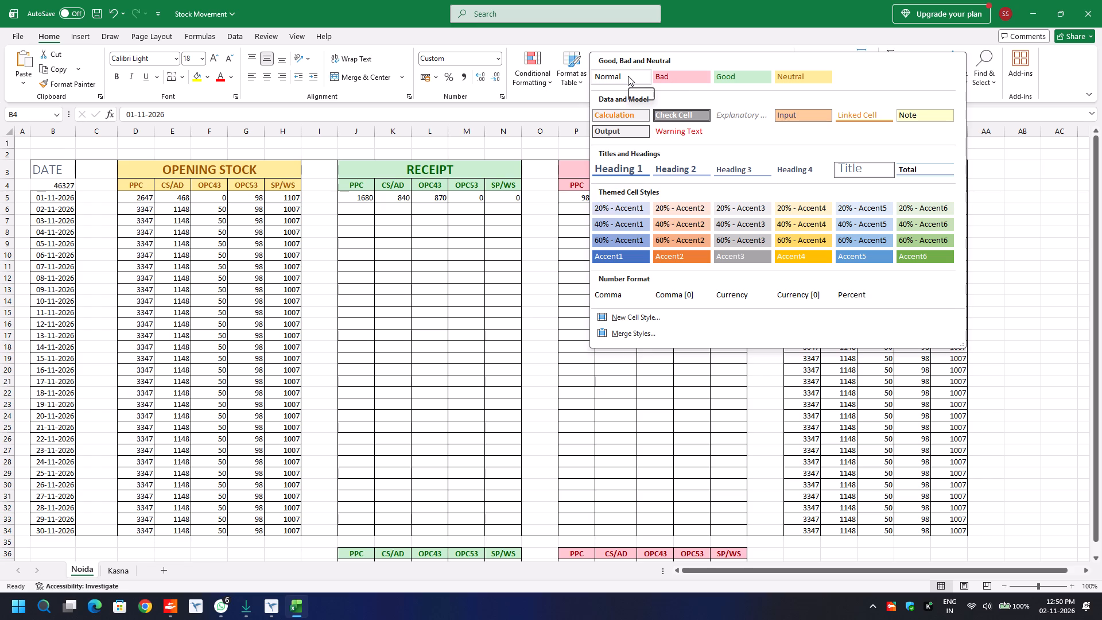
click(755, 114)
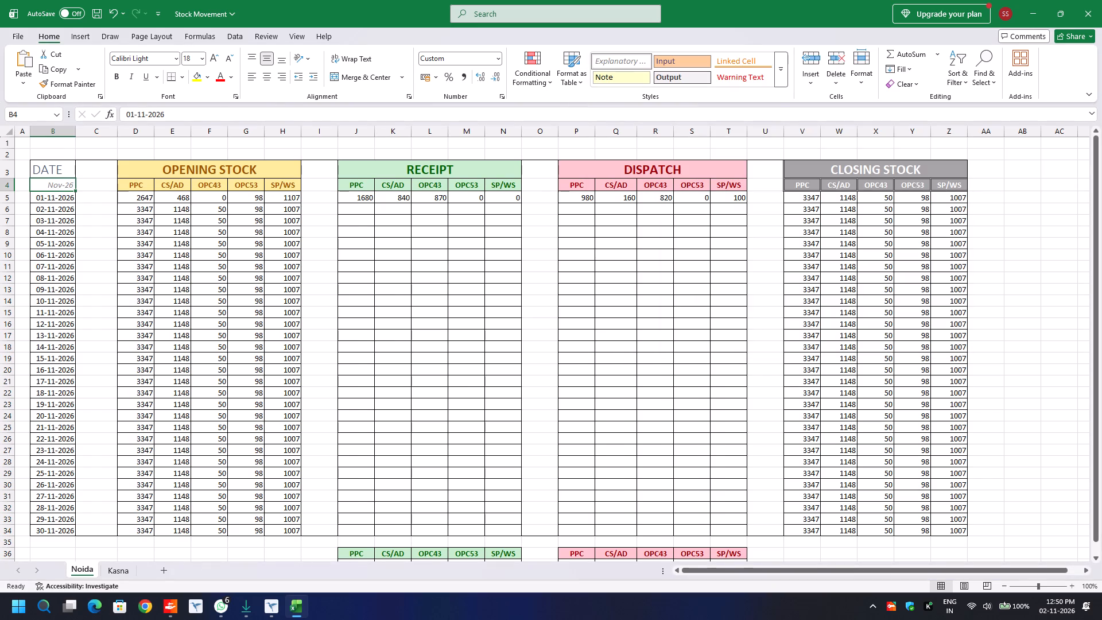
click(266, 77)
click(112, 74)
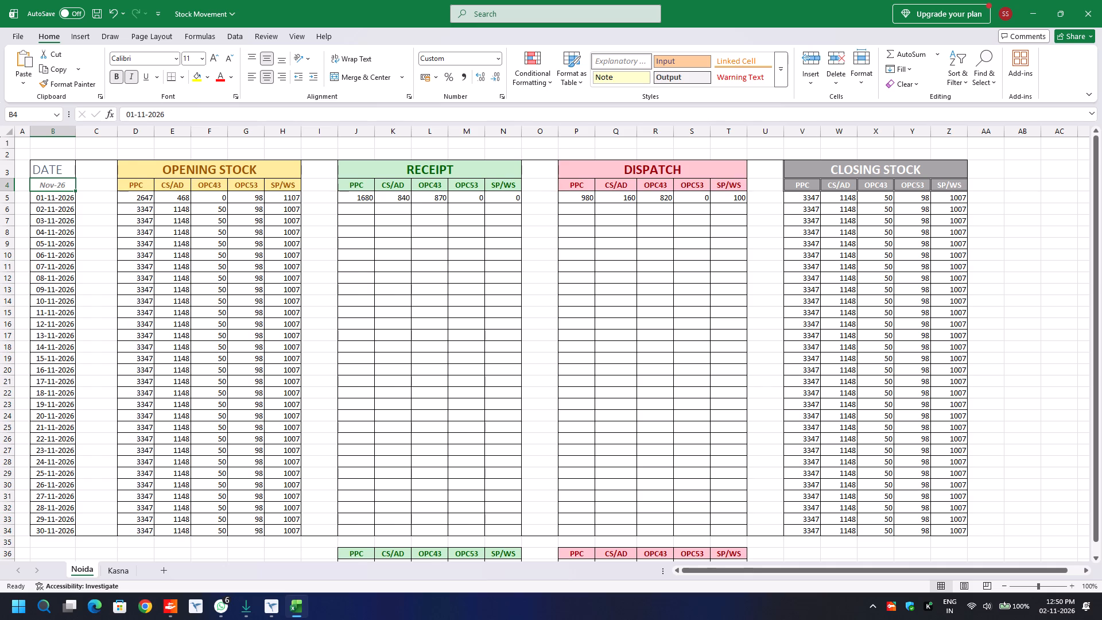
click(87, 211)
Centre the DATE heading horizontally in cell B3.
click(52, 174)
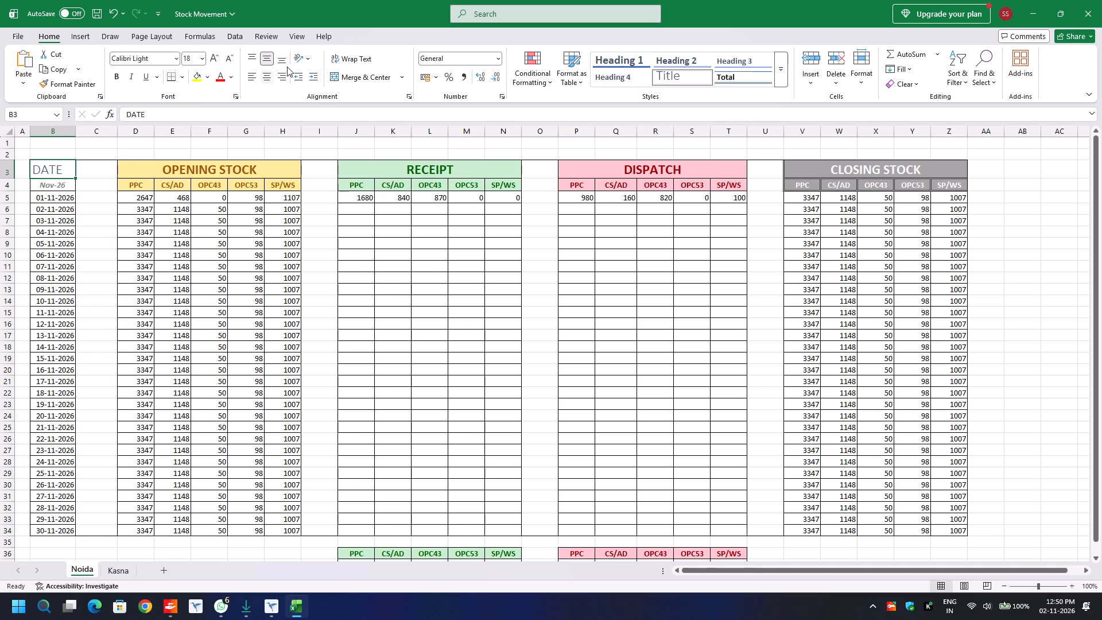
click(271, 72)
Apply all borders to the DATE heading and month cells, B3:B4, and save the workbook.
drag(52, 170, 52, 183)
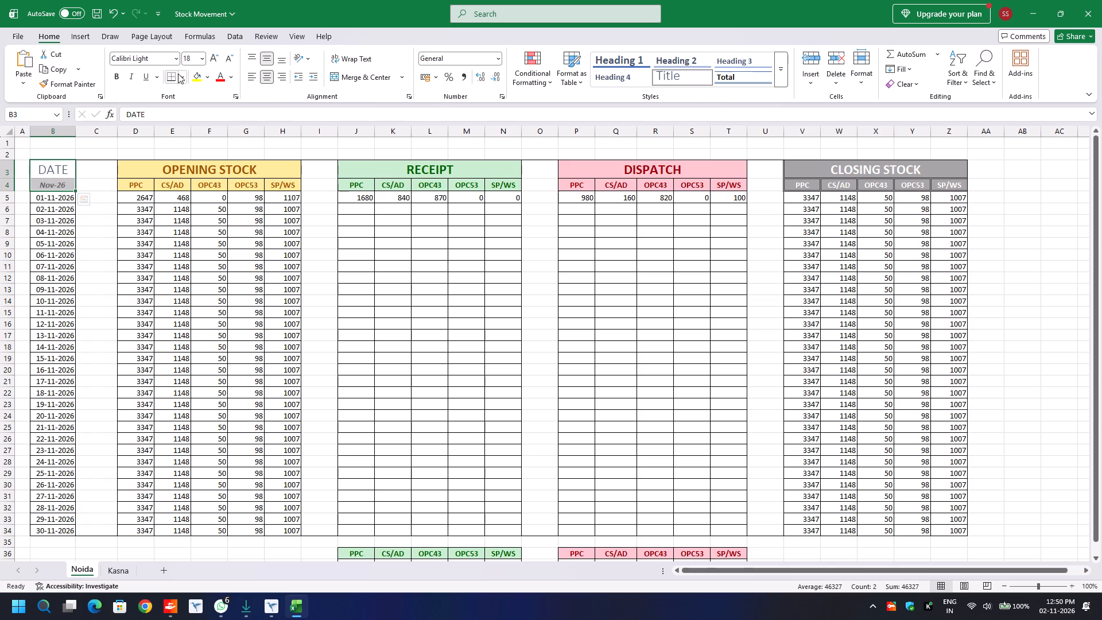
click(183, 78)
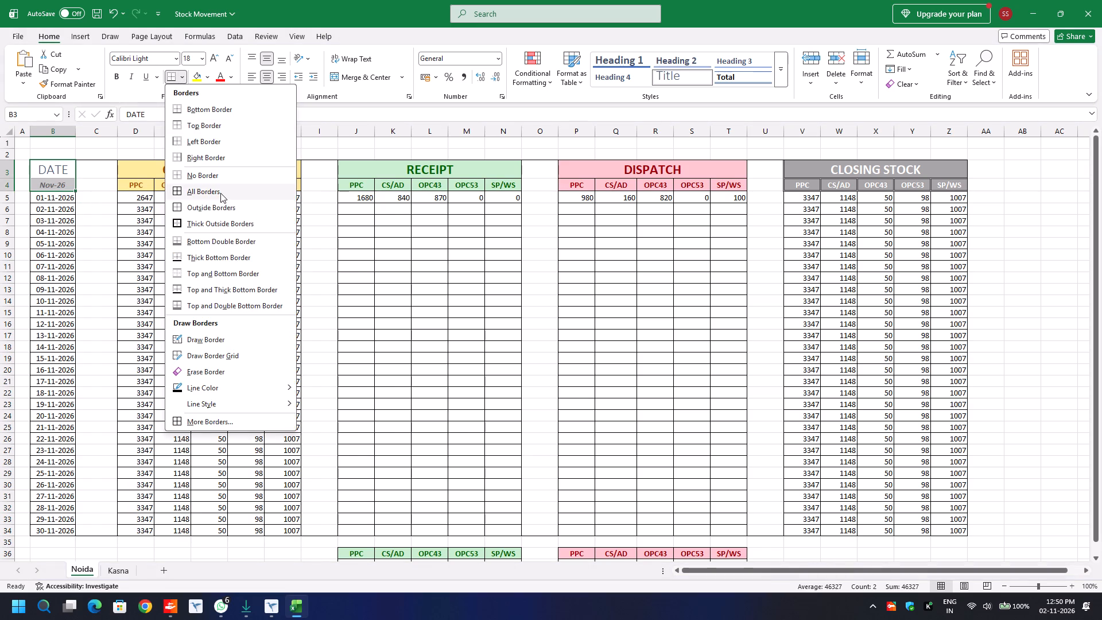
click(220, 193)
click(53, 173)
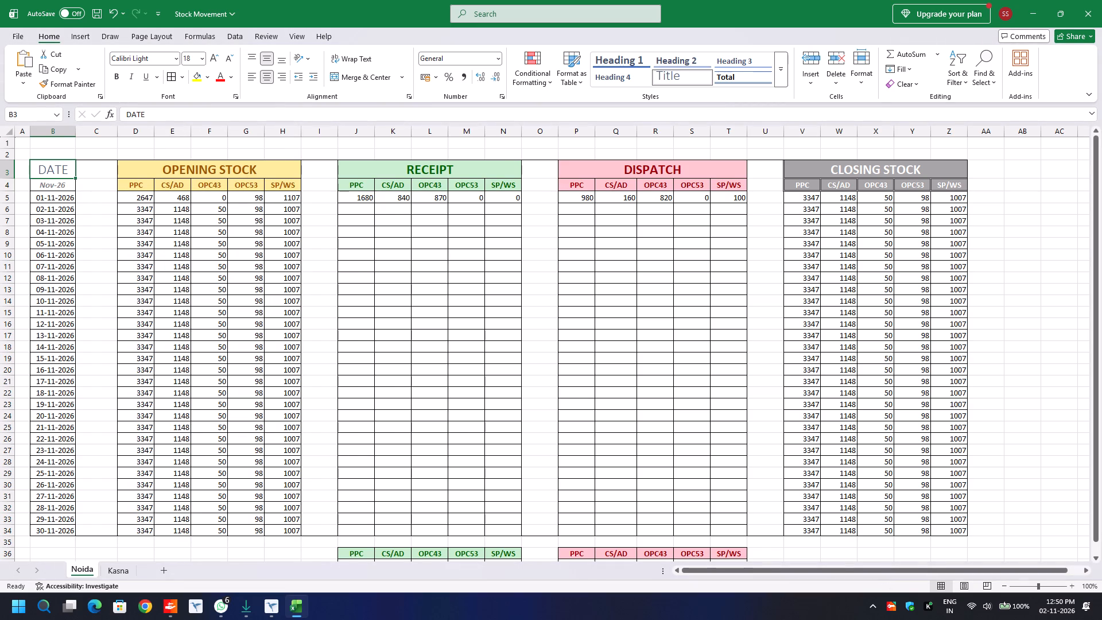
key(ctrl+s)
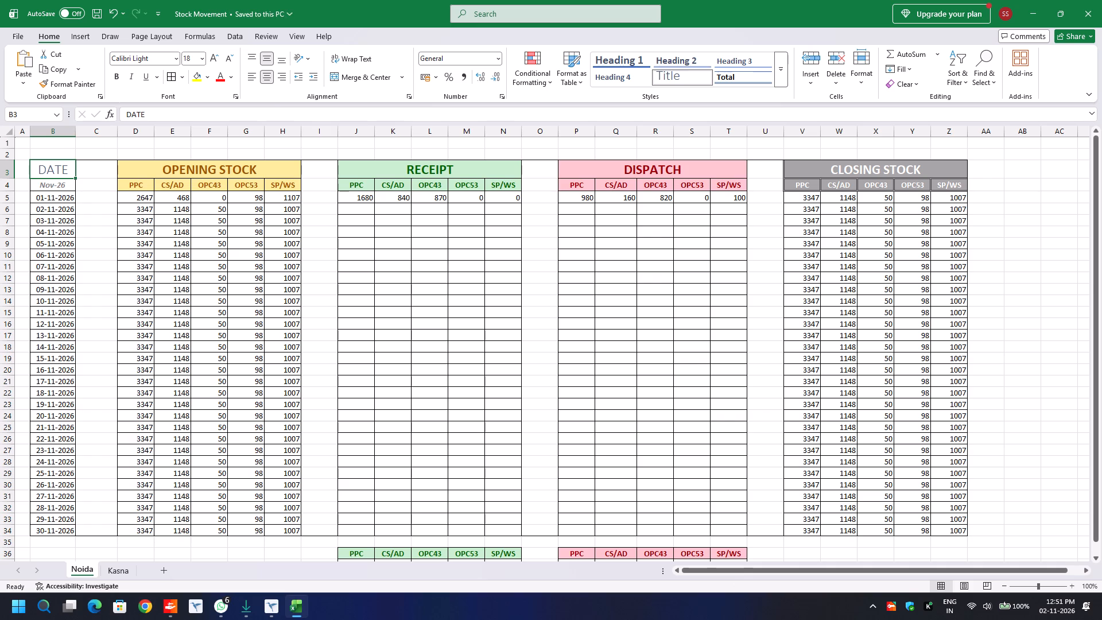
Copy the stock table with its totals rows, B3:Z37, from the Noida sheet and paste it at cell B3 of the Kasna sheet.
drag(56, 169, 536, 210)
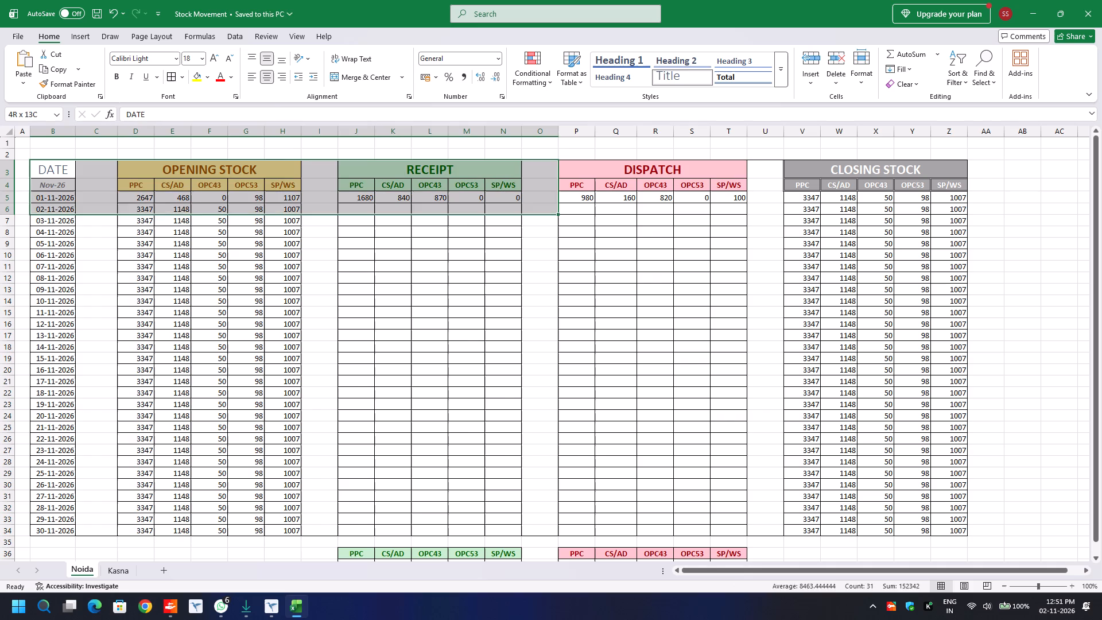
drag(536, 210, 850, 532)
key(ctrl+c)
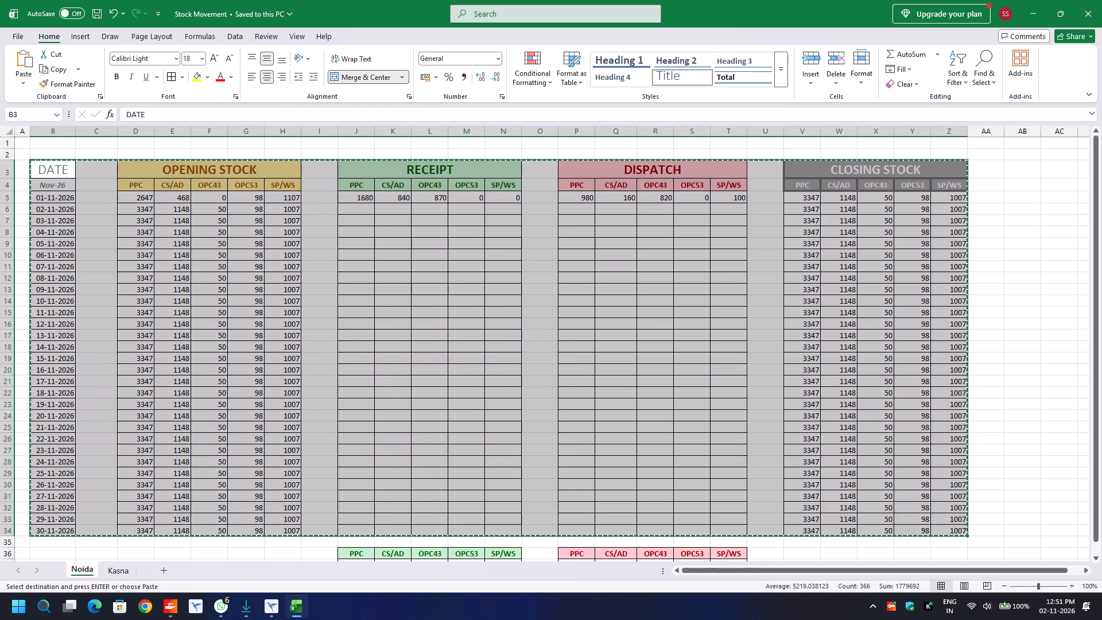
key(Escape)
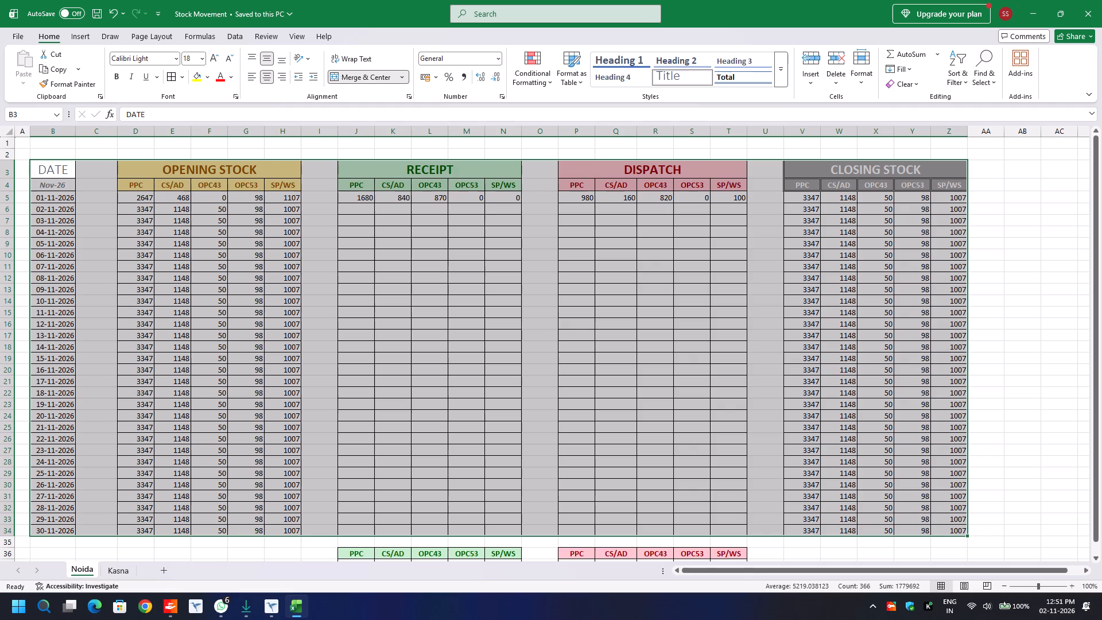
key(shift+Down)
key(shift+Down)
key(shift+Down)
key(shift+Down)
key(shift+Up)
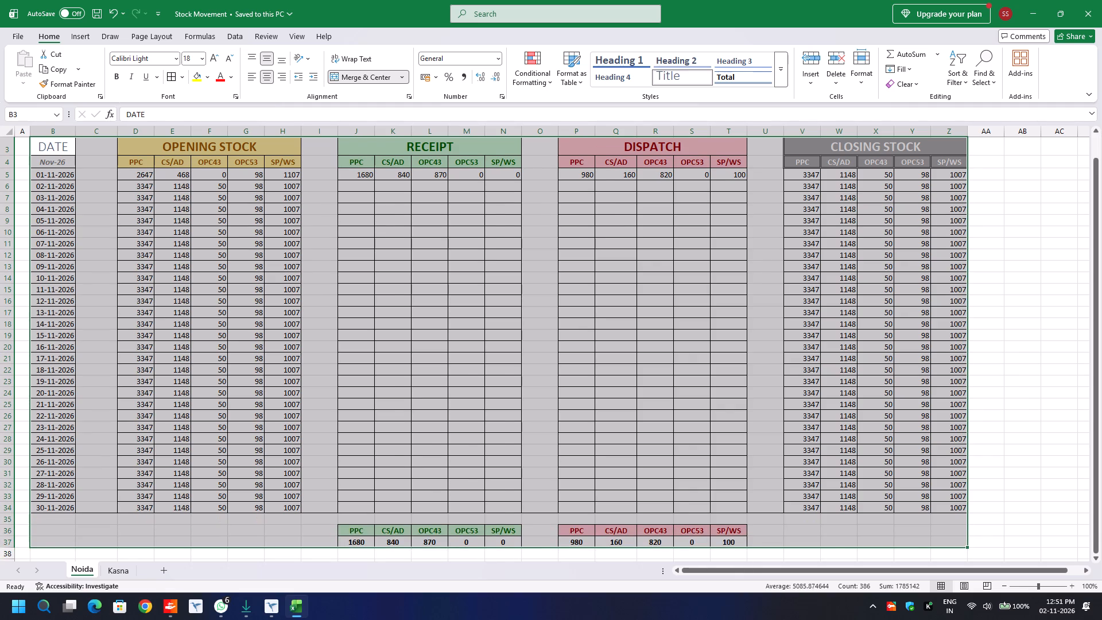
key(ctrl+c)
drag(506, 447, 367, 464)
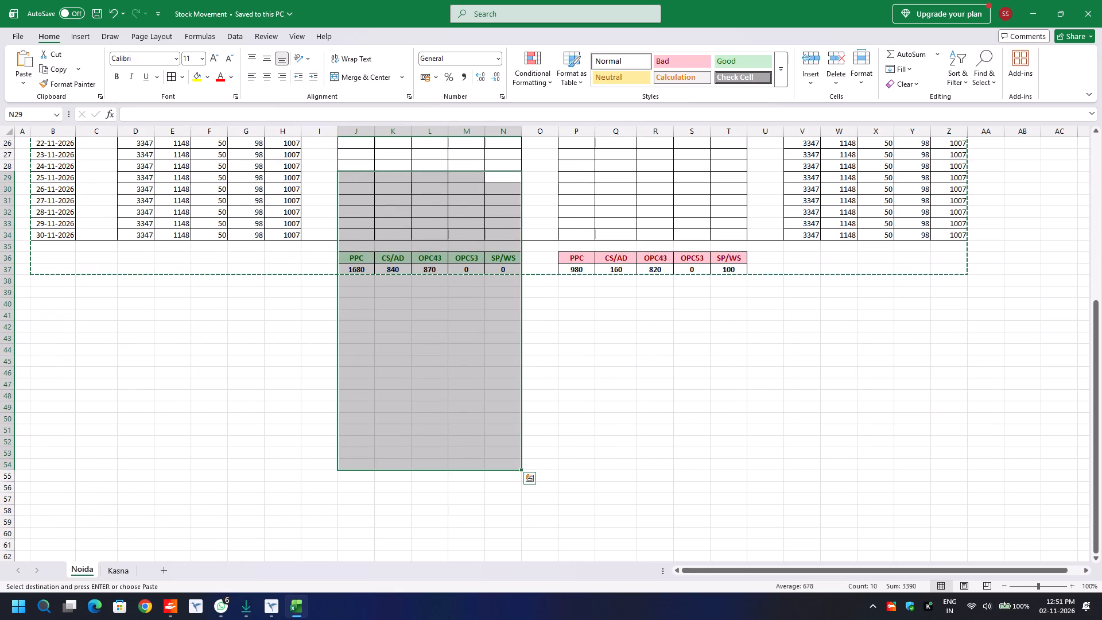
click(593, 297)
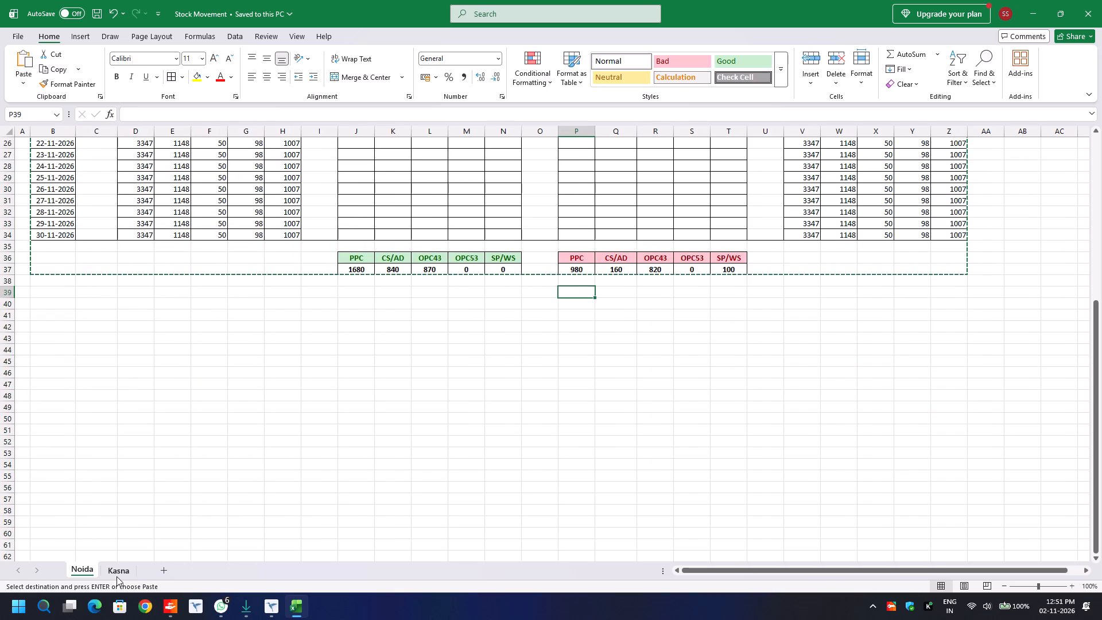
click(117, 576)
click(67, 162)
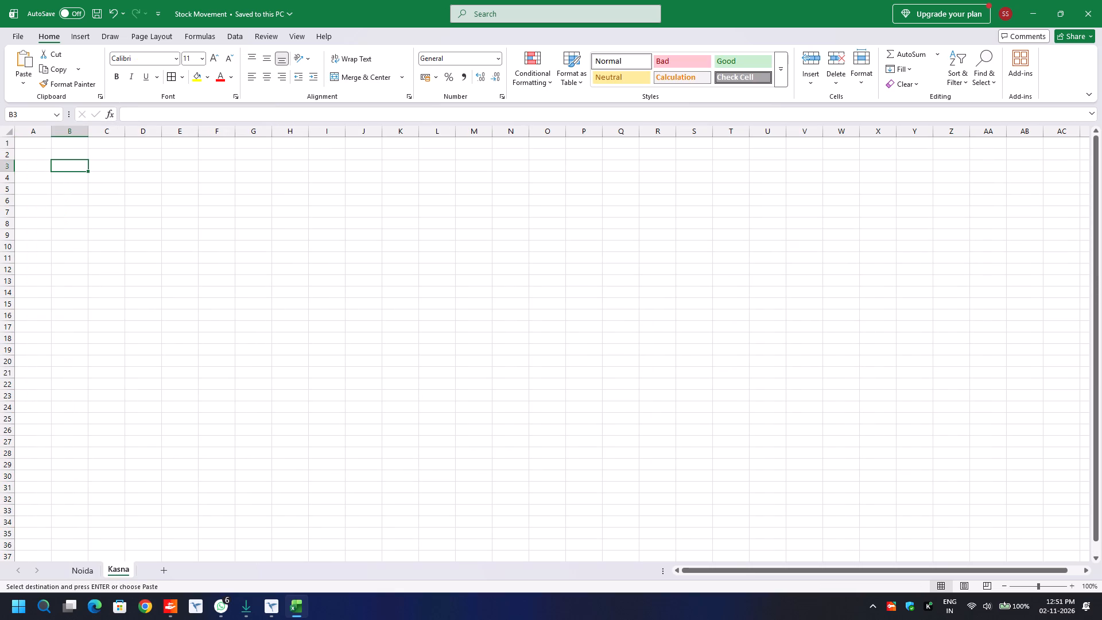
key(ctrl+v)
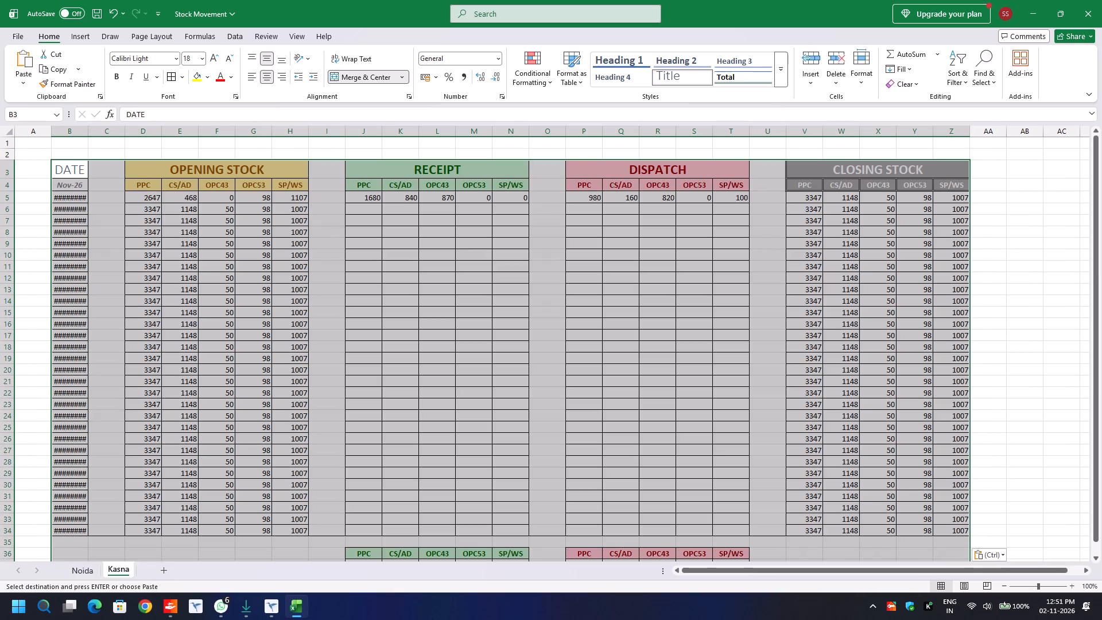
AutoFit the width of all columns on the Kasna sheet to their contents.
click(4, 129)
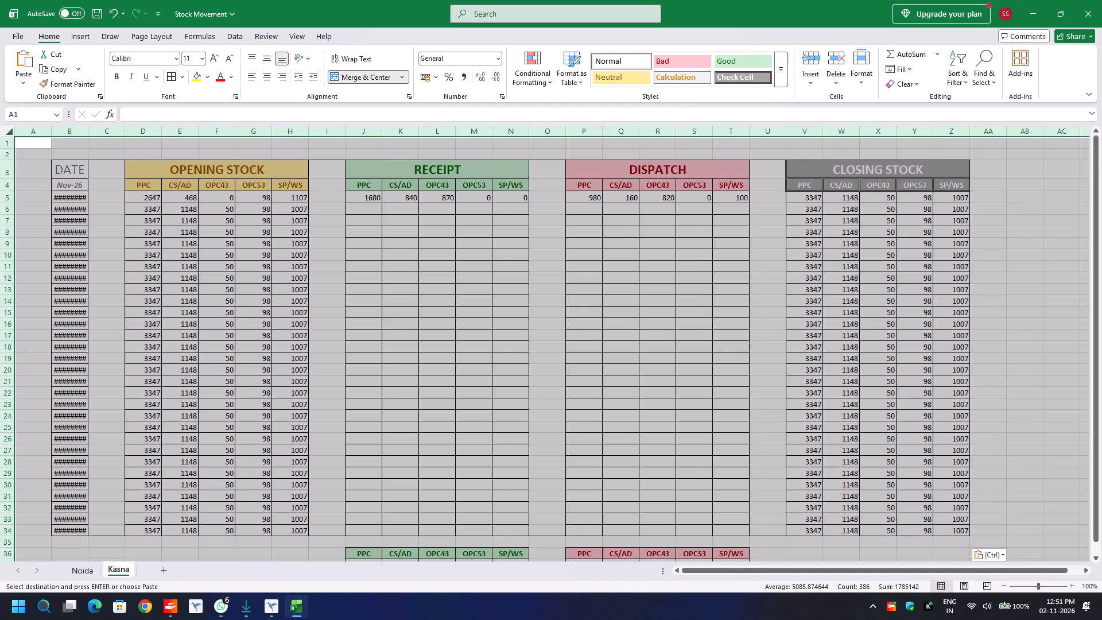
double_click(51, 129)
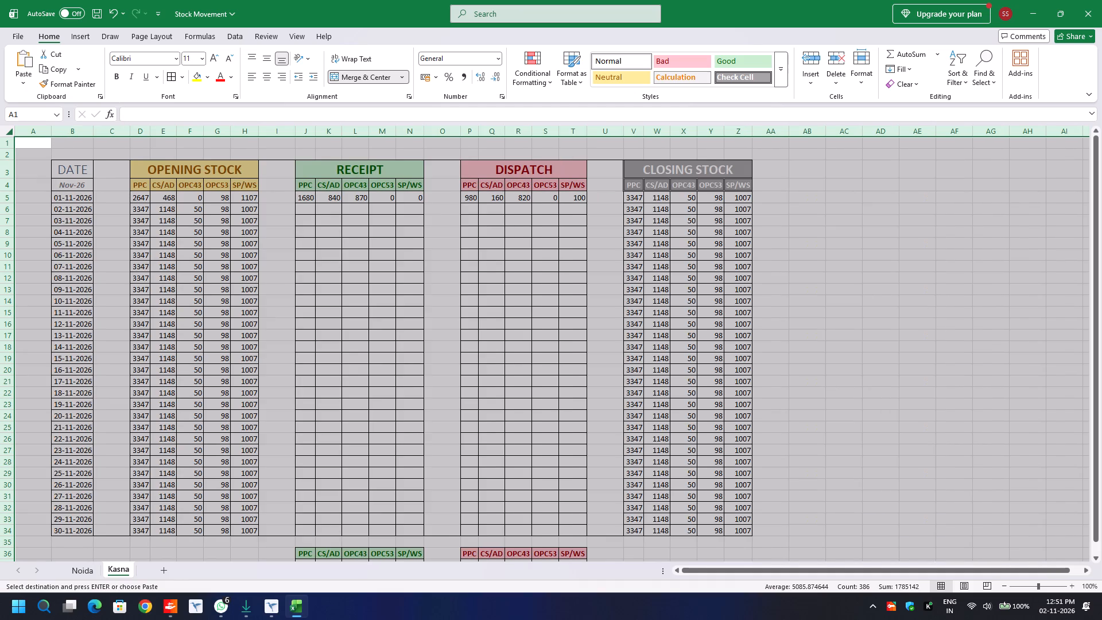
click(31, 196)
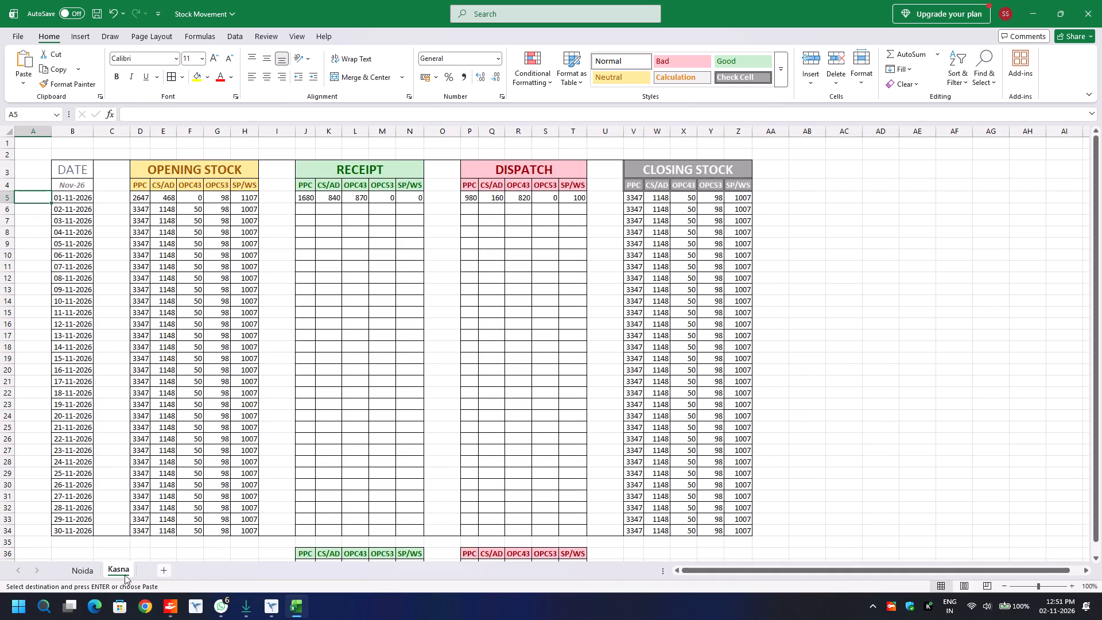
AutoFit the width of all columns on the Noida sheet to their contents.
click(82, 570)
scroll(309, 358, up, 7)
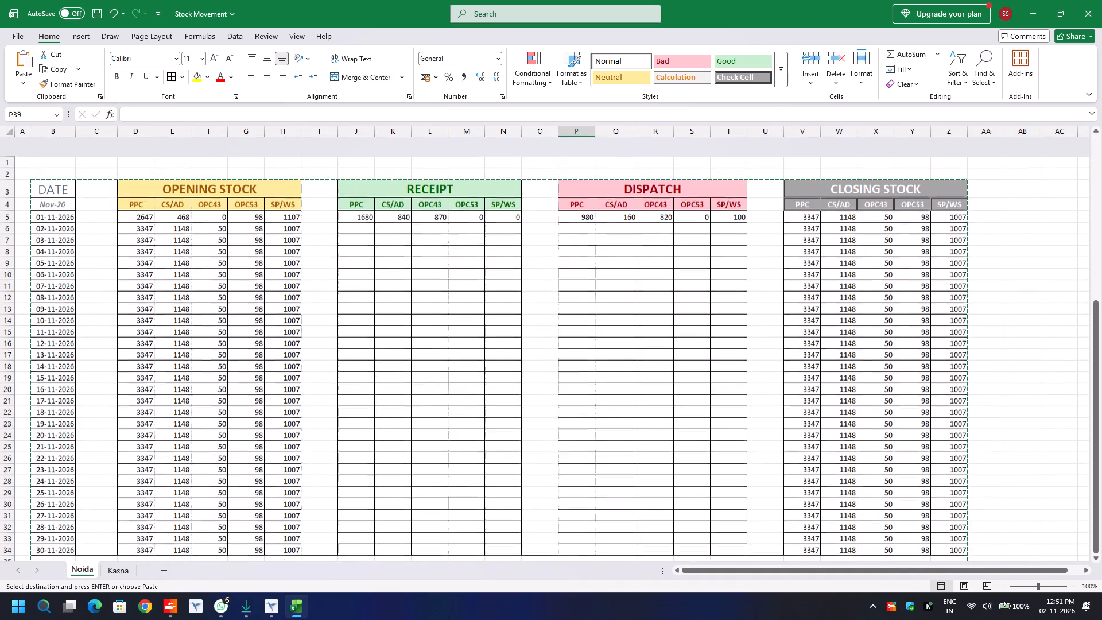
click(309, 358)
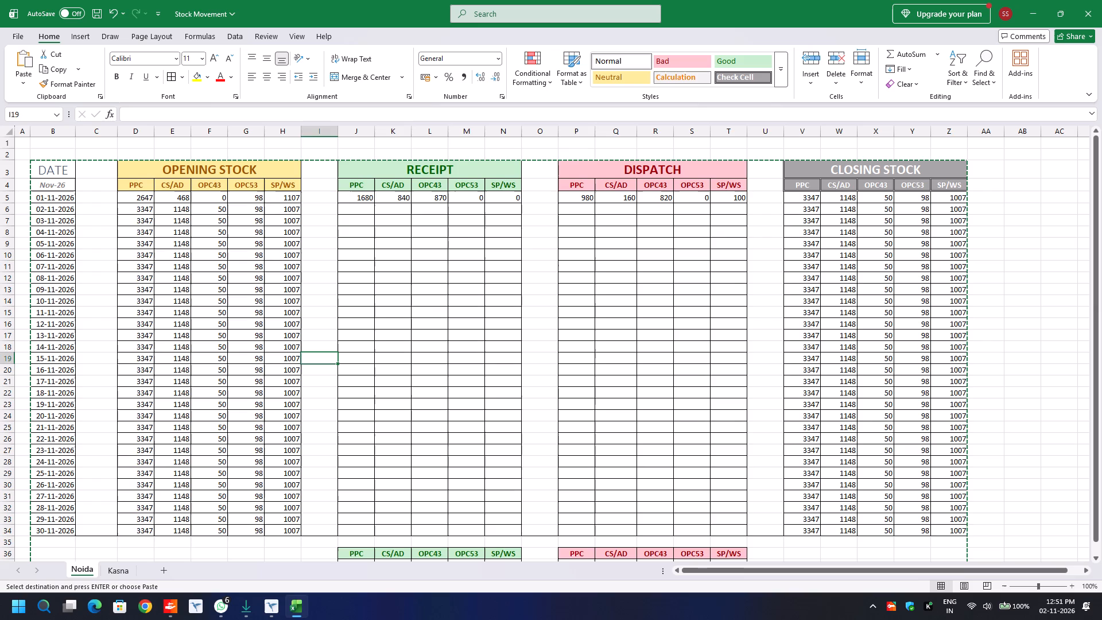
click(9, 133)
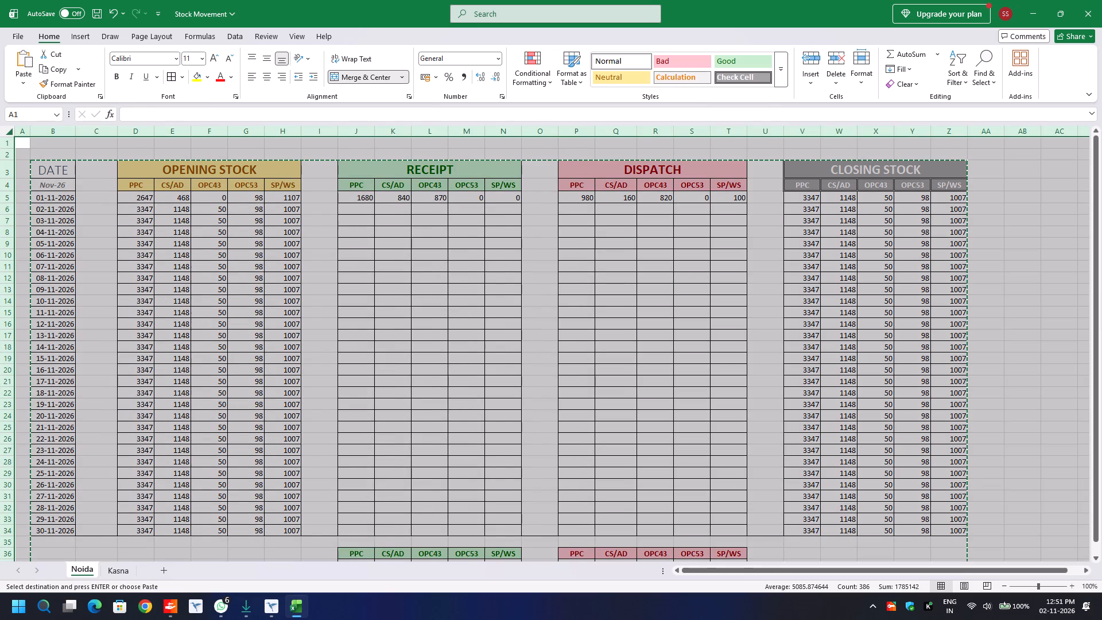
double_click(75, 129)
click(94, 201)
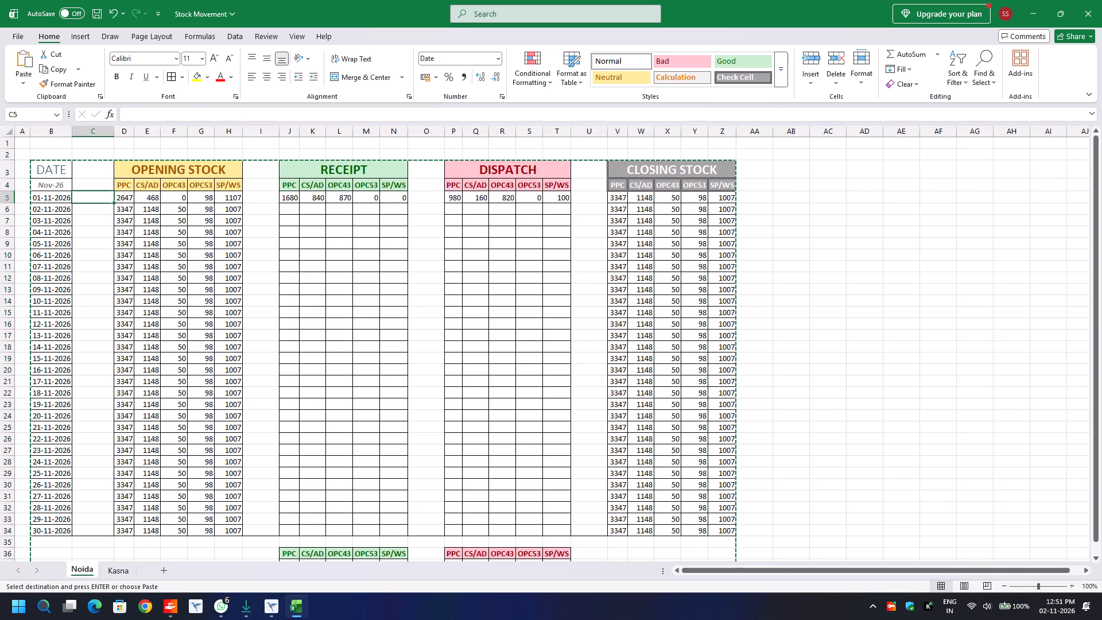
Delete blank row 2 above the table on the Noida sheet and save the workbook.
click(26, 156)
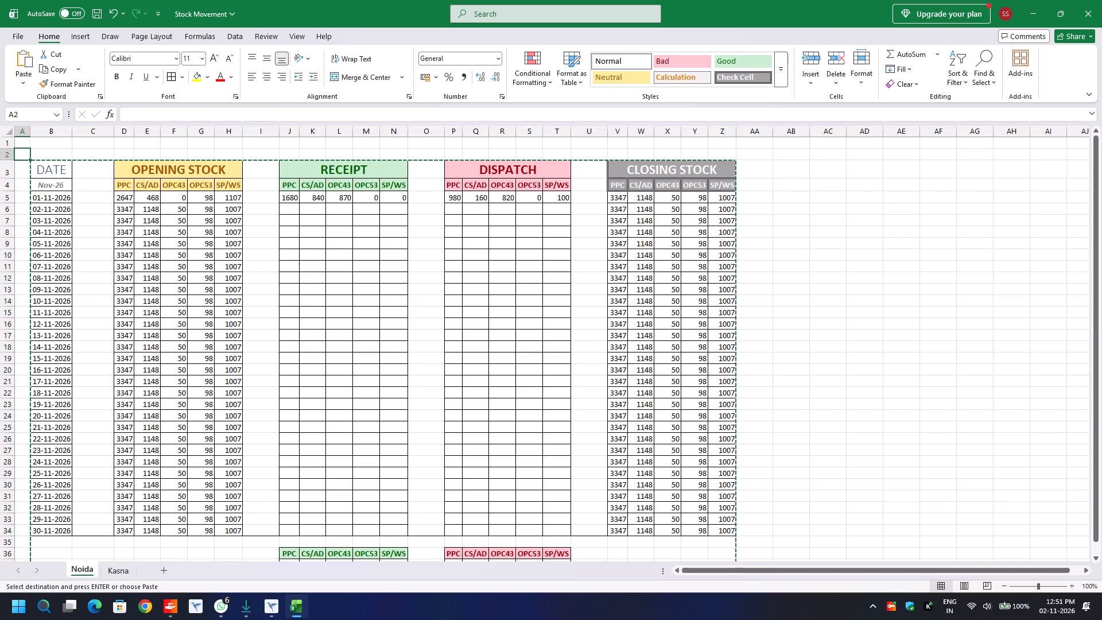
click(3, 155)
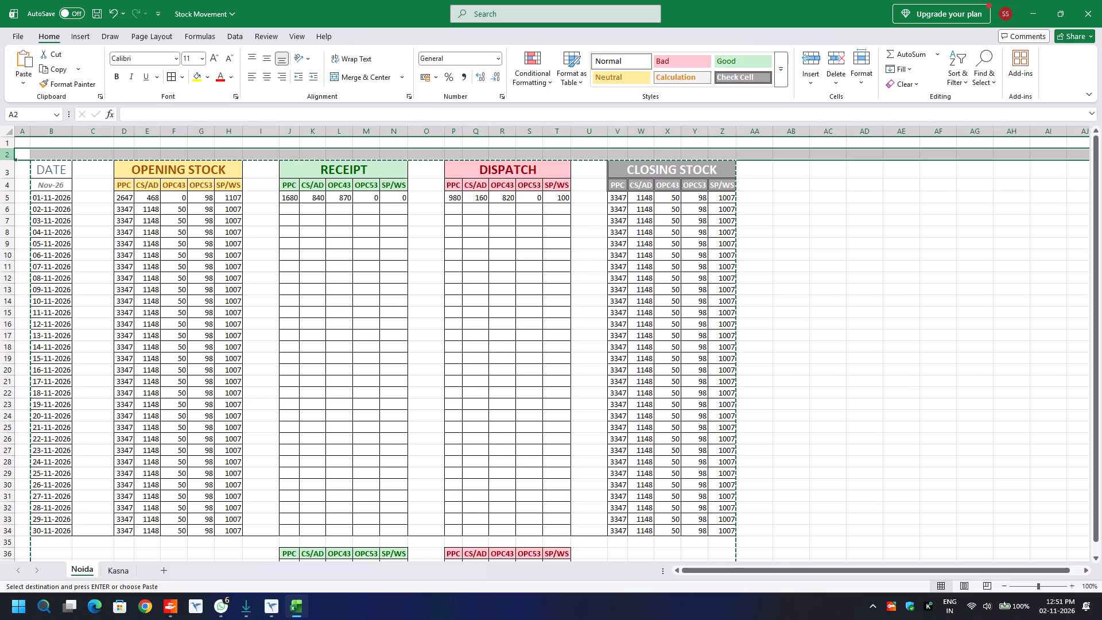
key(ctrl+minus)
click(52, 157)
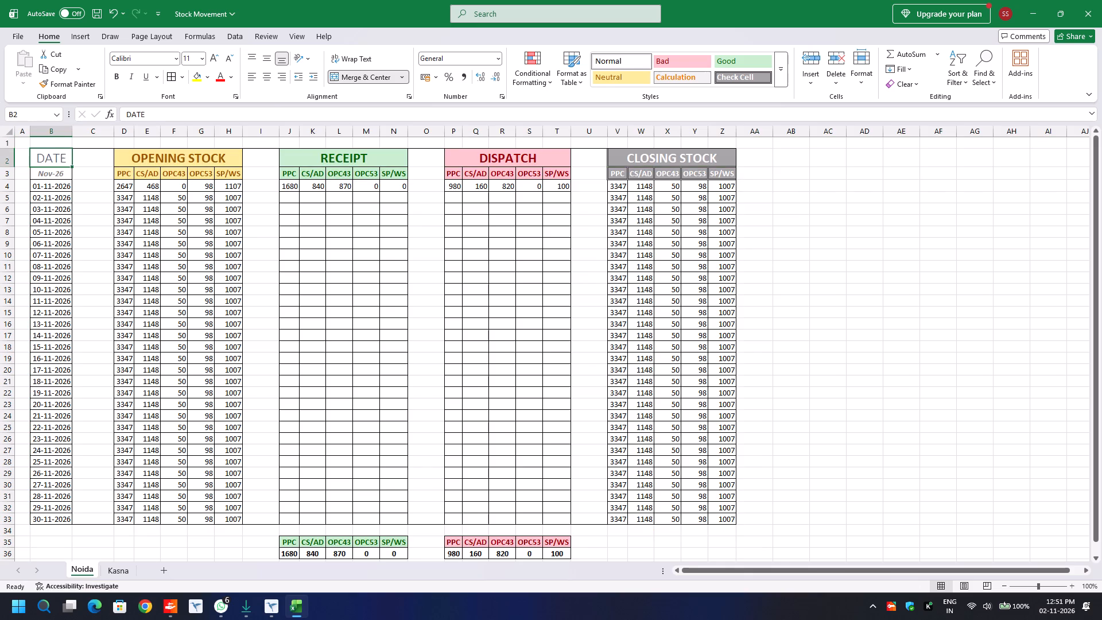
key(ctrl+s)
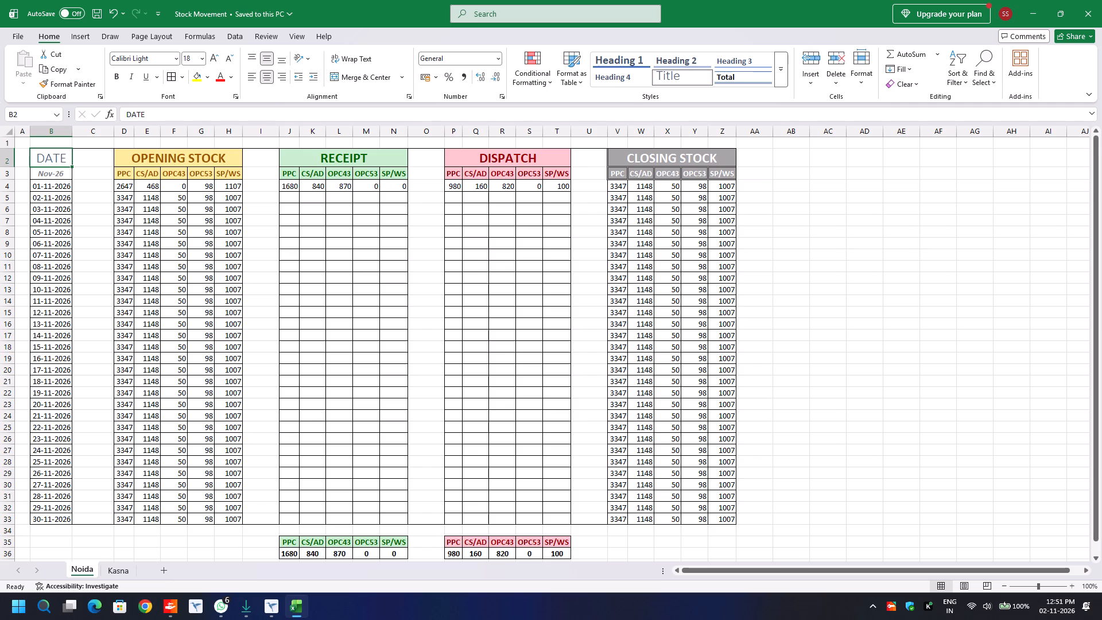
Resize all columns on the Kasna sheet to one uniform width, wide enough to show the full dates.
click(117, 574)
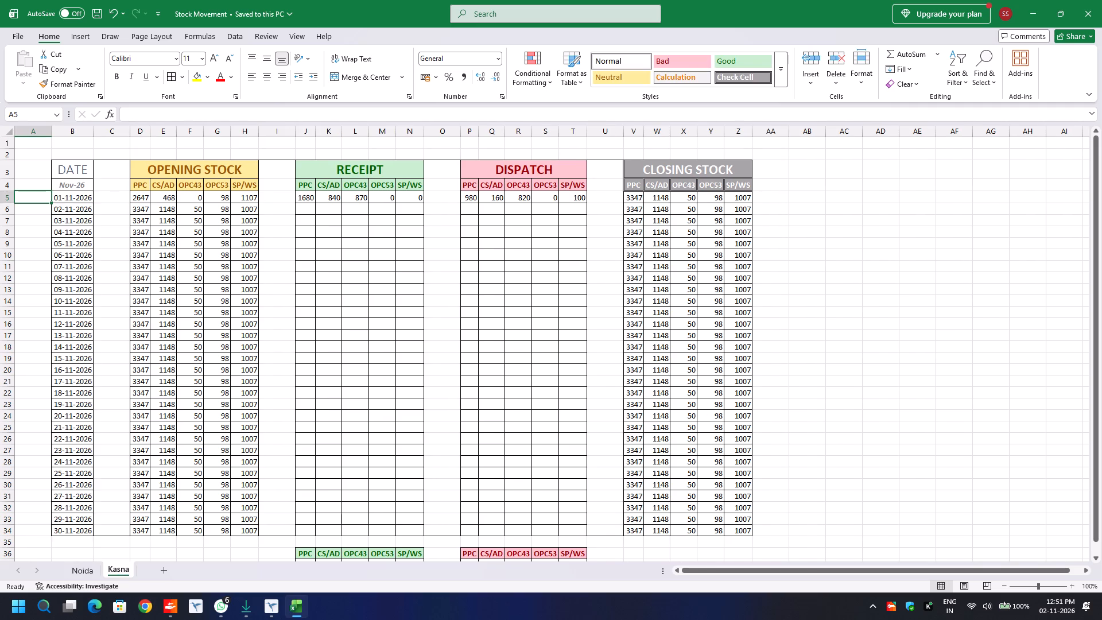
click(8, 131)
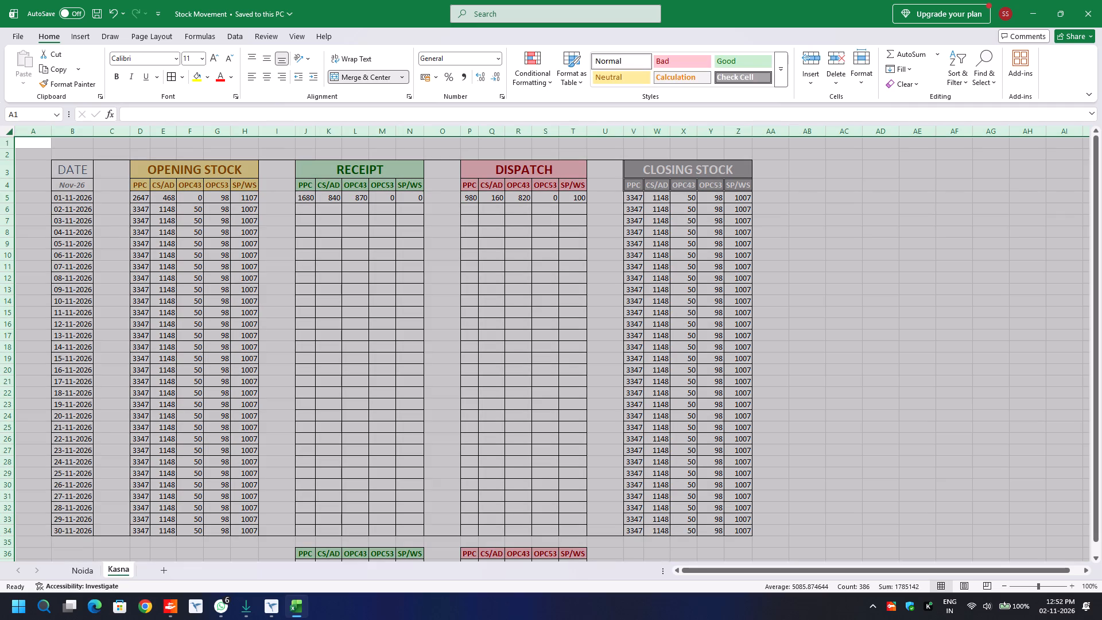
click(50, 134)
double_click(50, 134)
drag(50, 134, 32, 138)
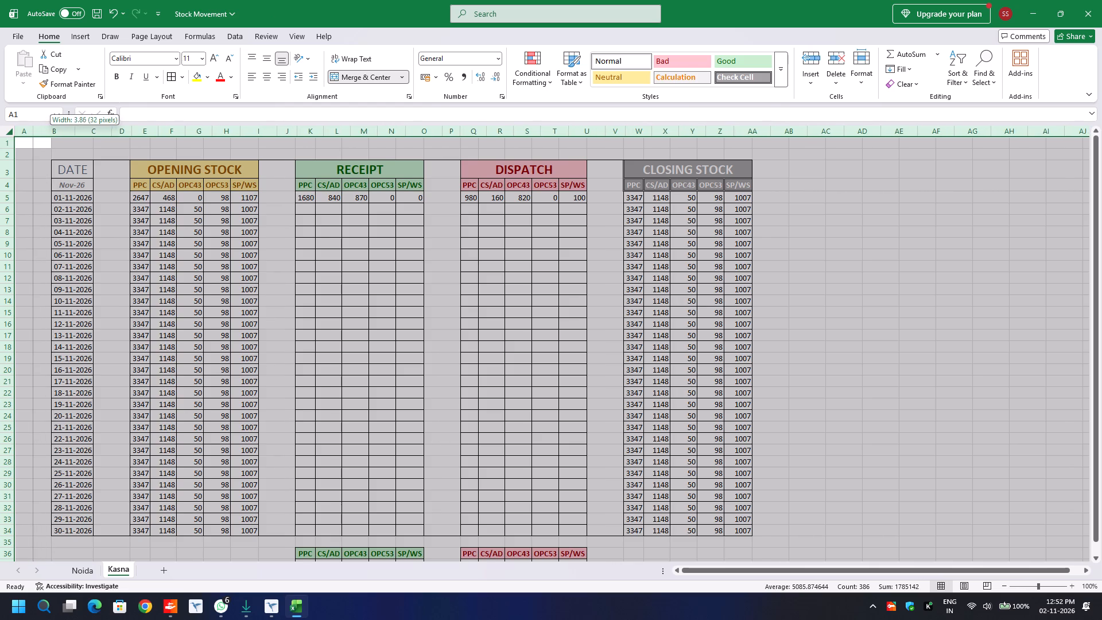
drag(32, 138, 31, 138)
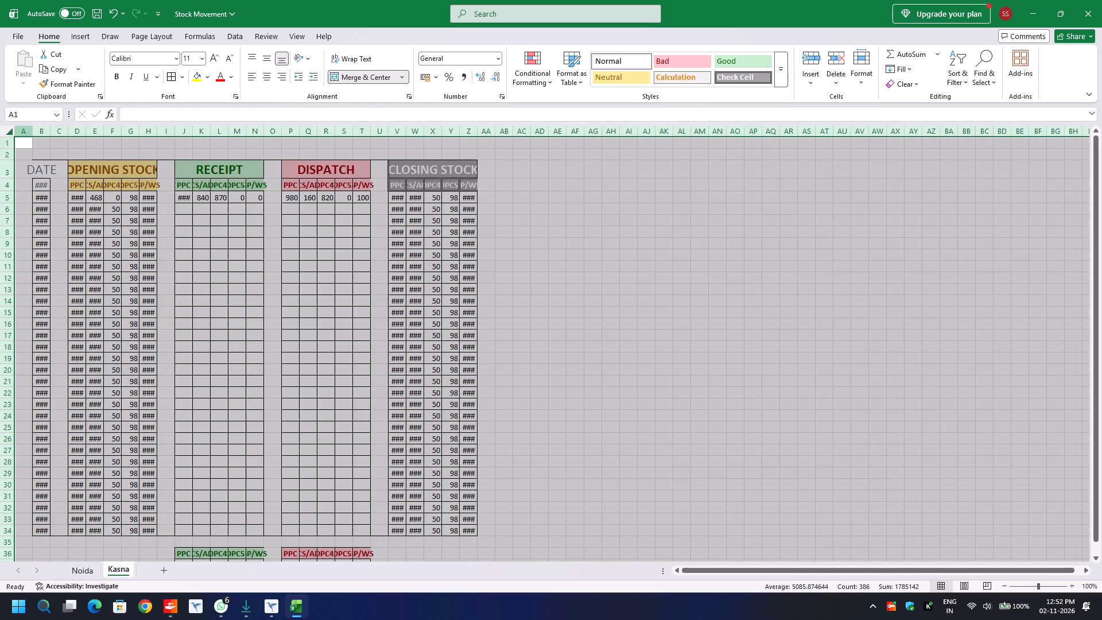
drag(32, 130, 38, 130)
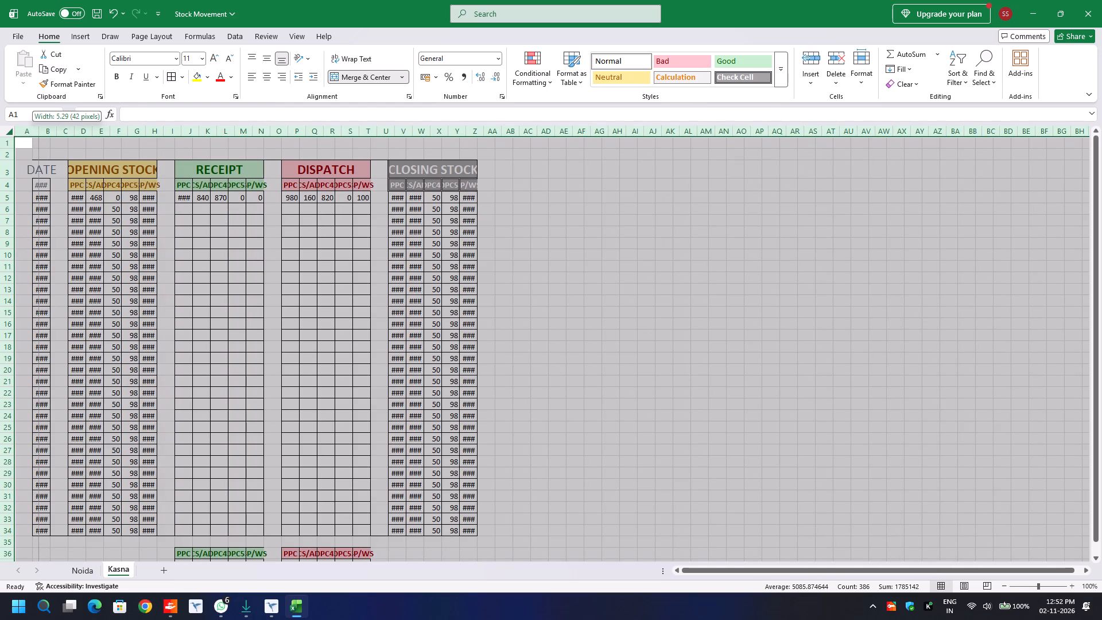
drag(38, 130, 41, 130)
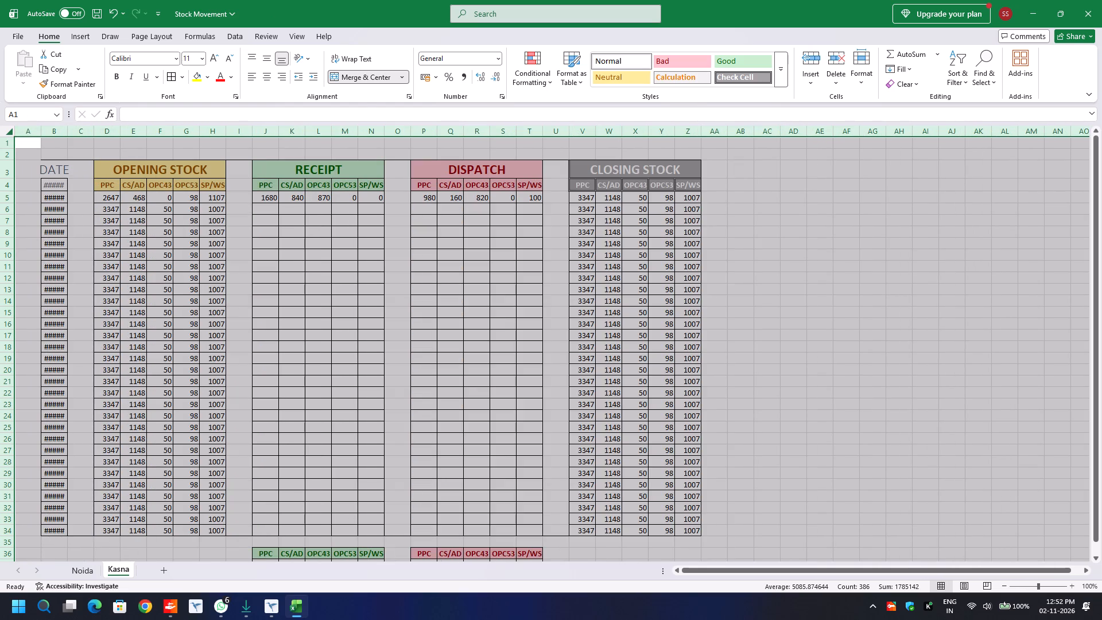
drag(41, 130, 49, 130)
click(49, 130)
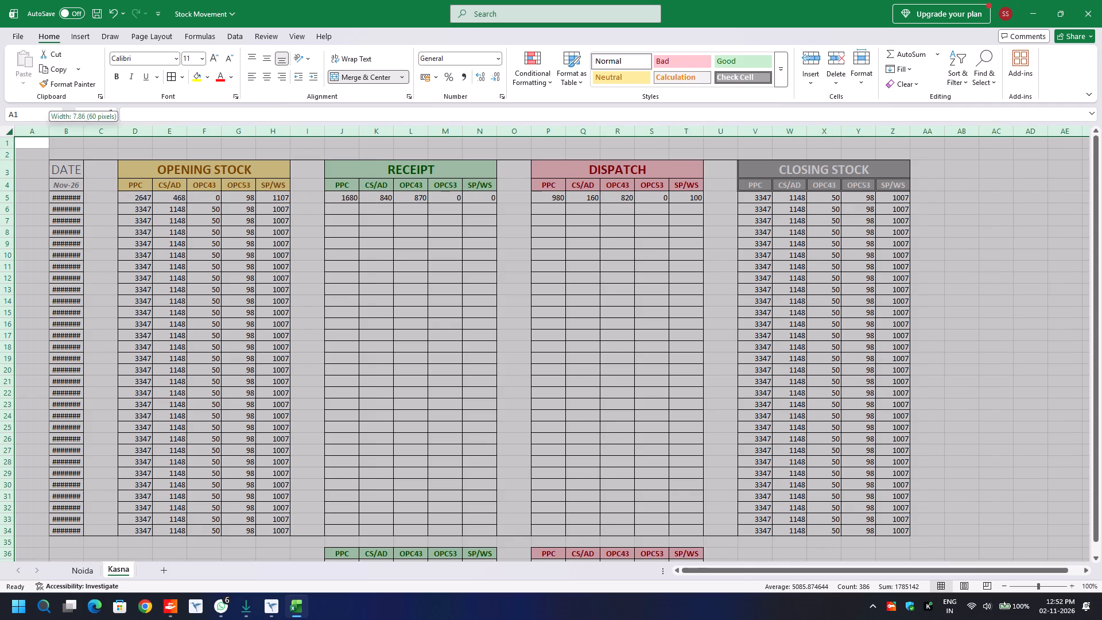
drag(53, 130, 63, 131)
click(42, 152)
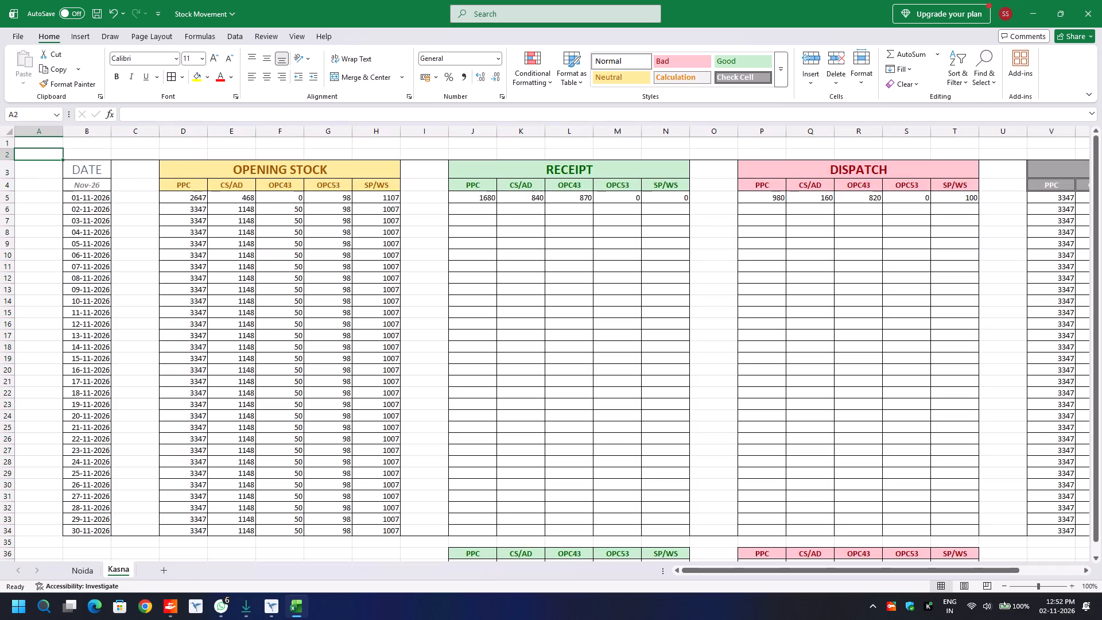
Narrow column A on the Kasna sheet to a slim margin beside the table.
drag(45, 133, 61, 131)
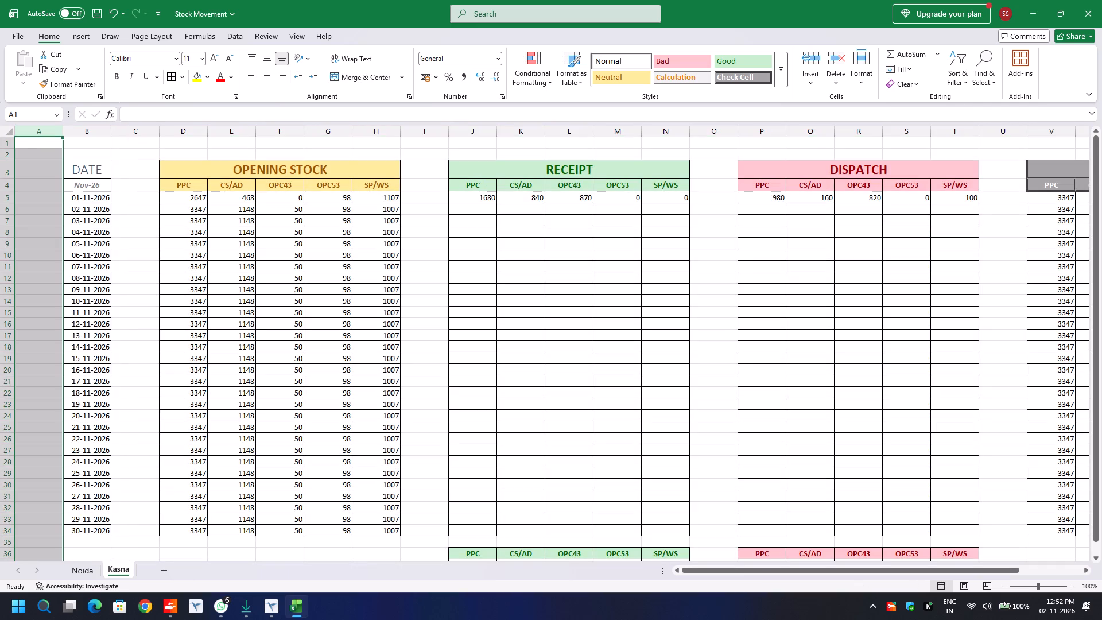
drag(61, 131, 34, 135)
click(60, 192)
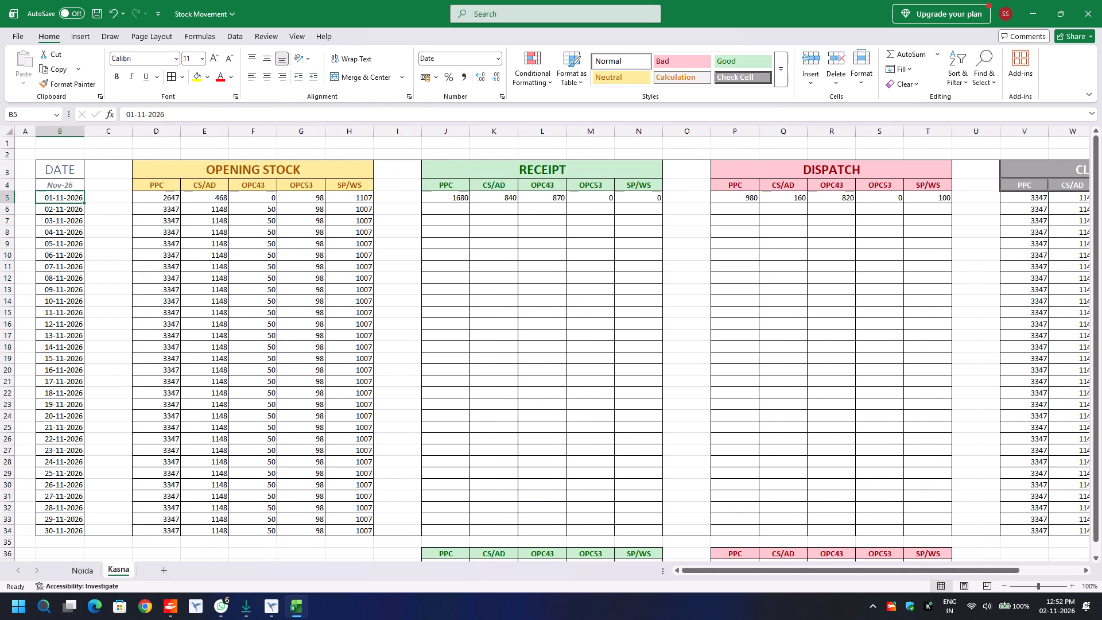
Delete blank row 2 above the table on the Kasna sheet.
click(21, 154)
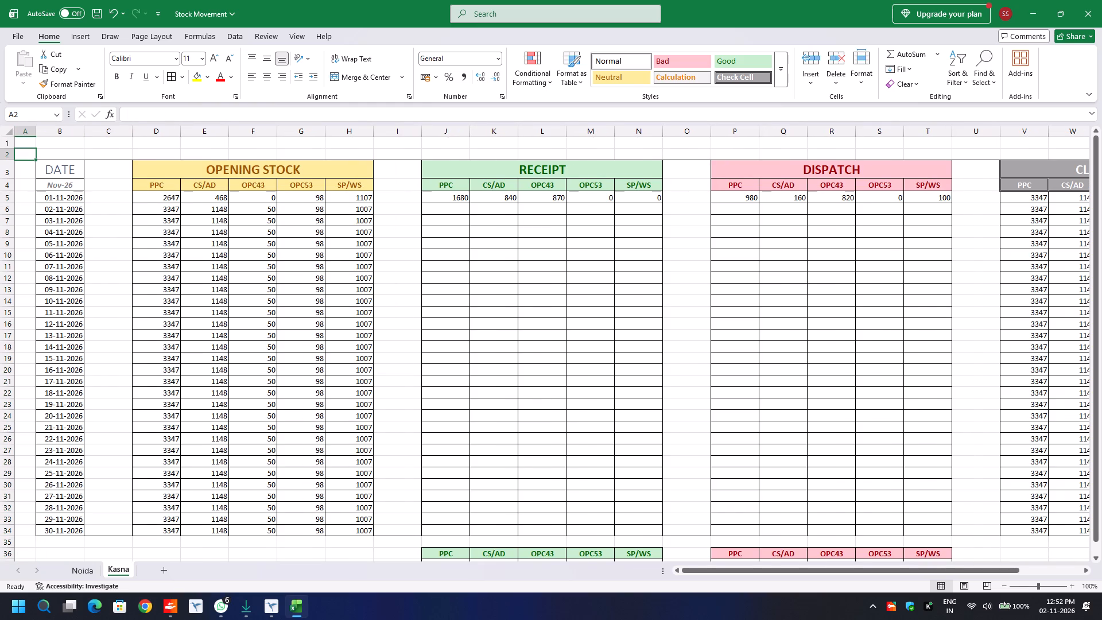
click(5, 154)
key(ctrl+minus)
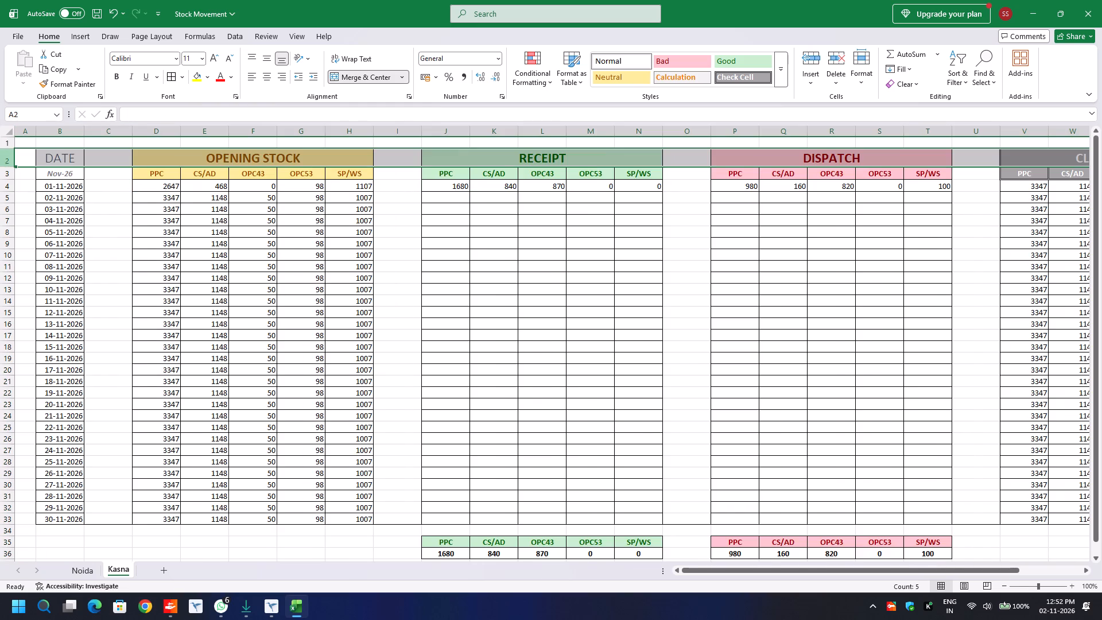
click(46, 156)
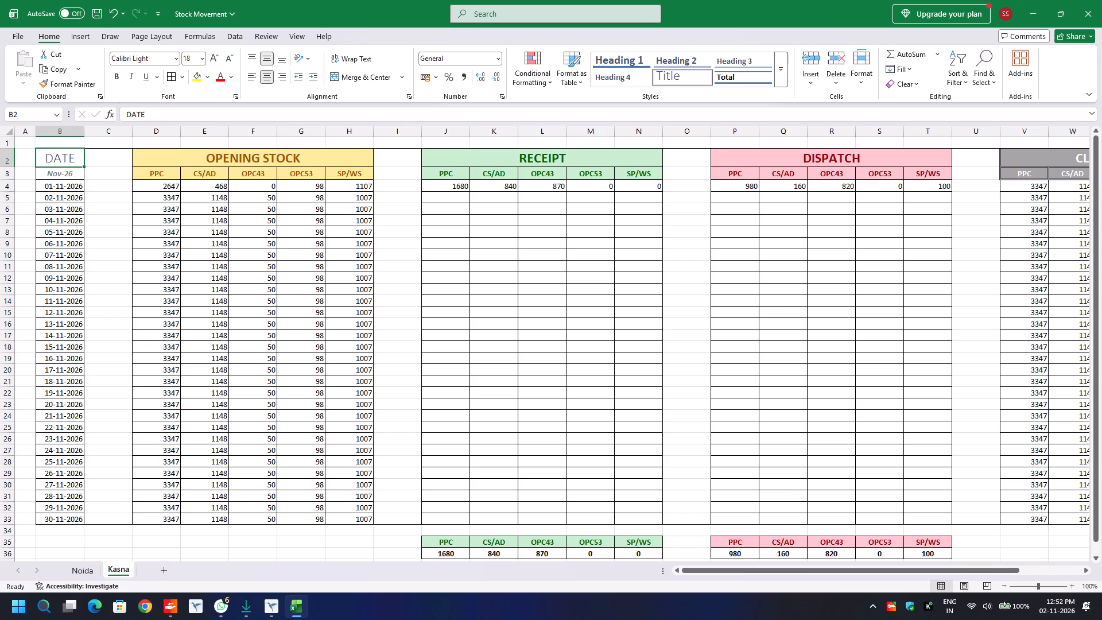
AutoFit the width of all columns on the Kasna sheet to their contents.
click(8, 130)
double_click(38, 130)
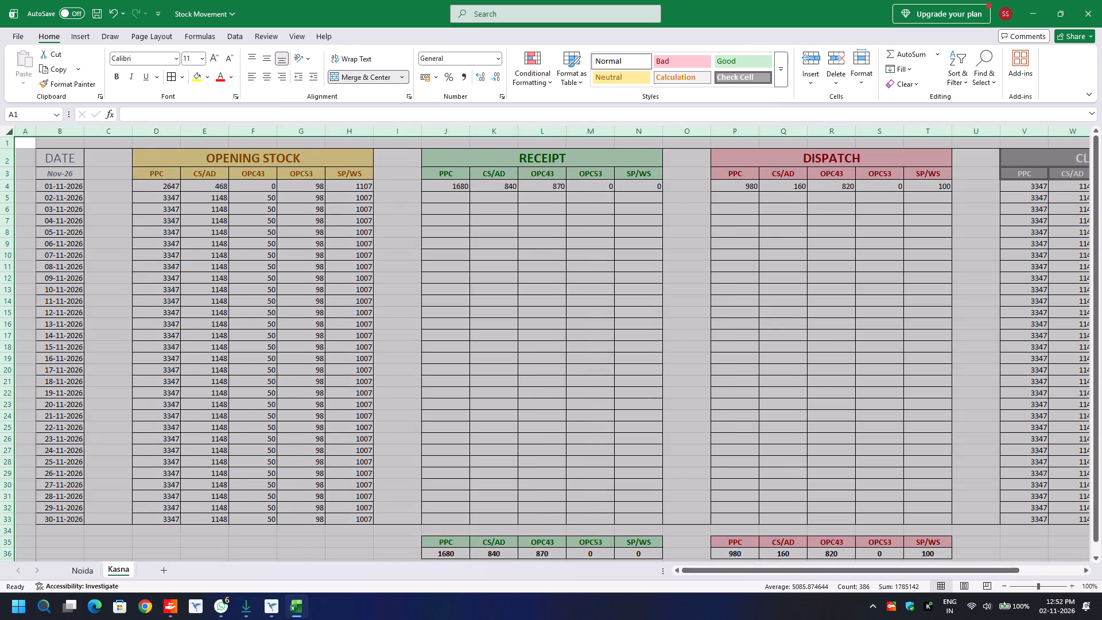
click(69, 190)
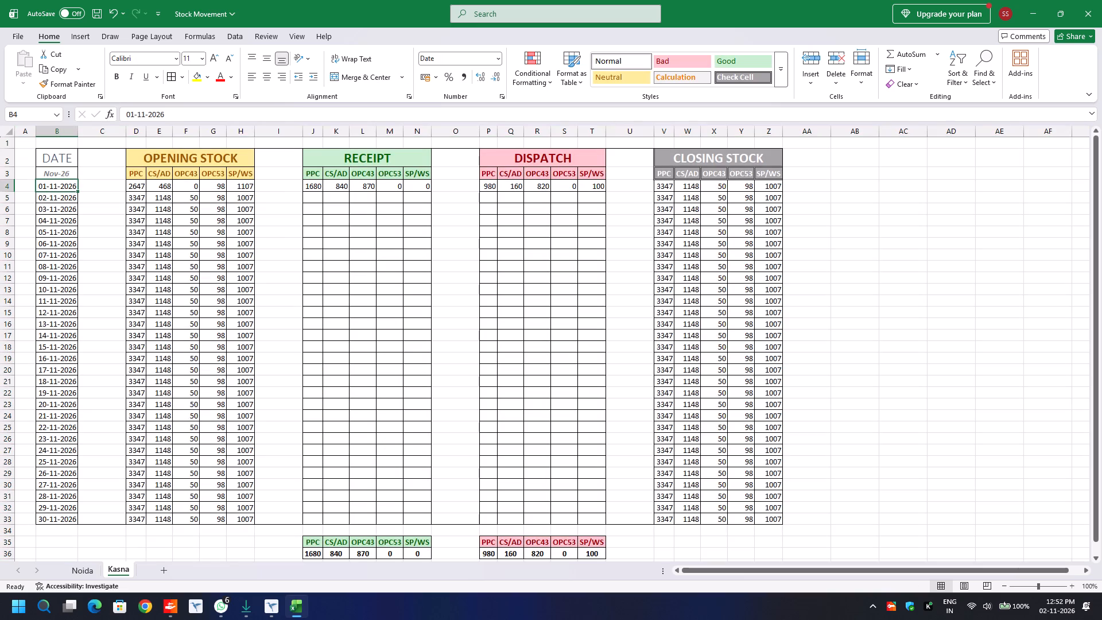
Save the Stock Movement workbook.
click(46, 160)
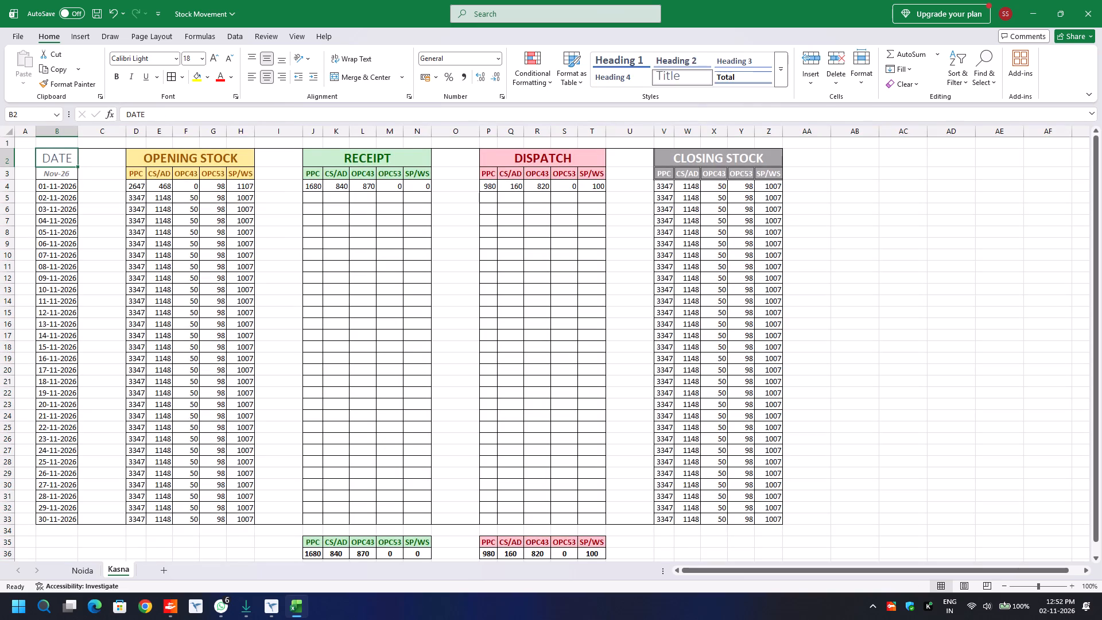
key(ctrl+s)
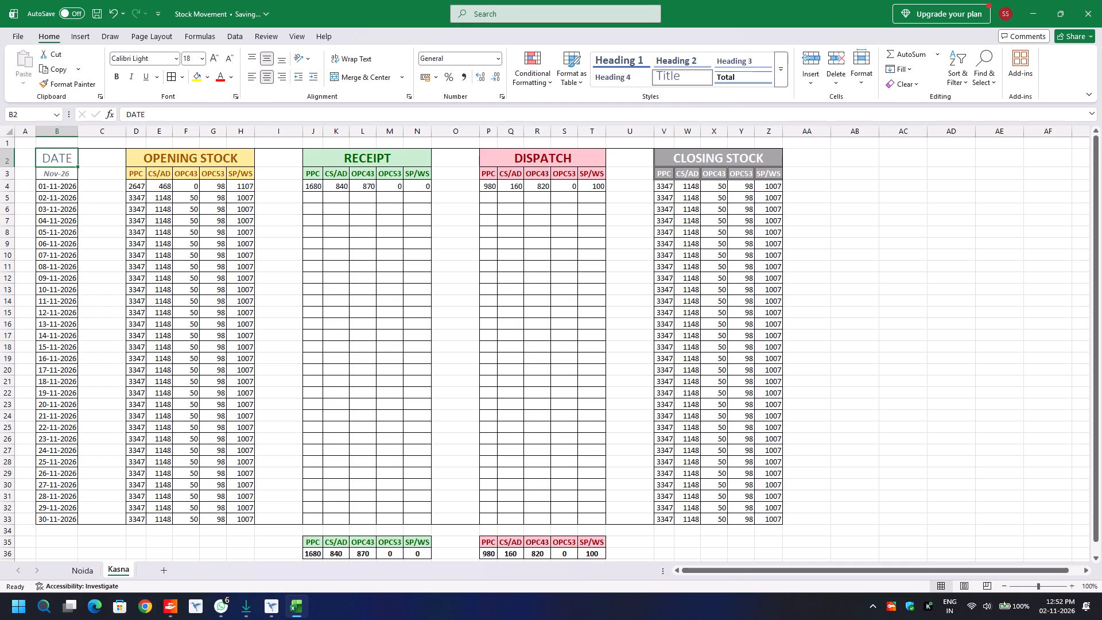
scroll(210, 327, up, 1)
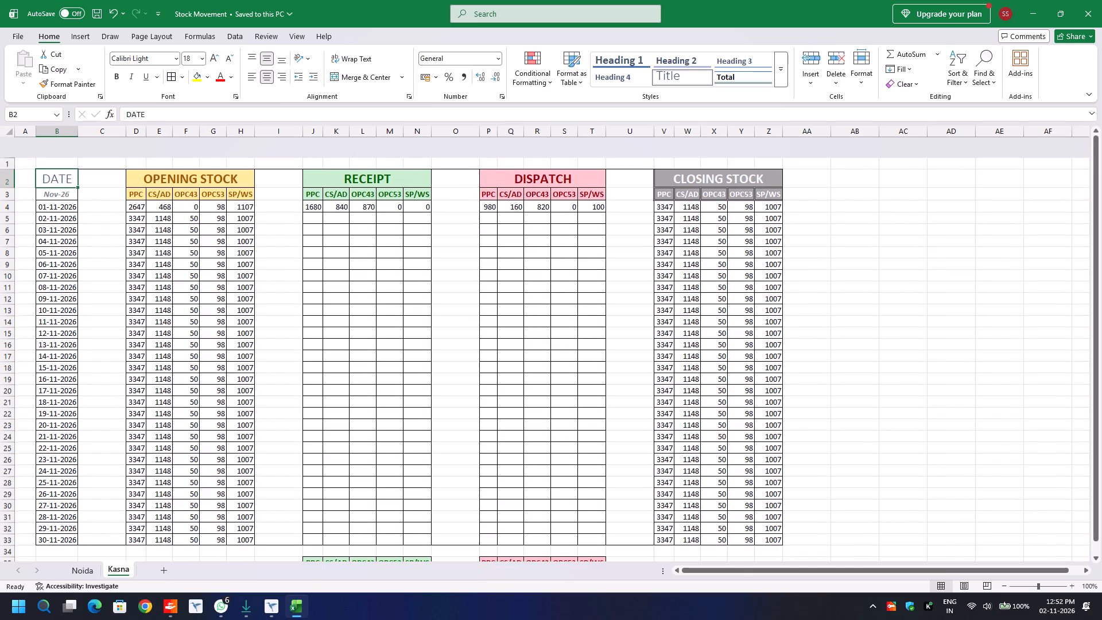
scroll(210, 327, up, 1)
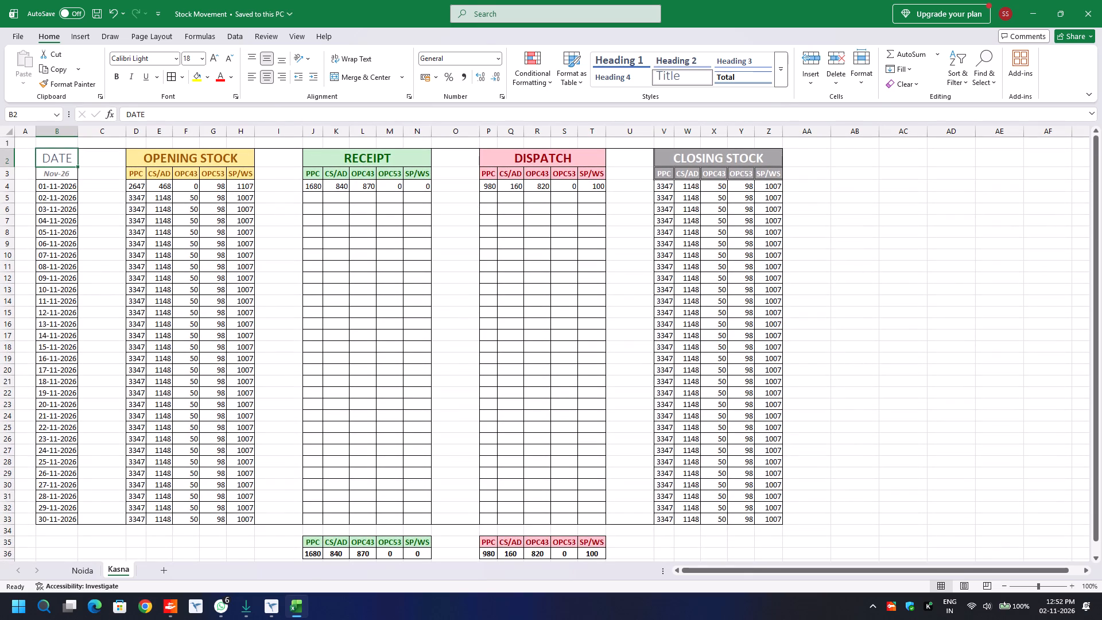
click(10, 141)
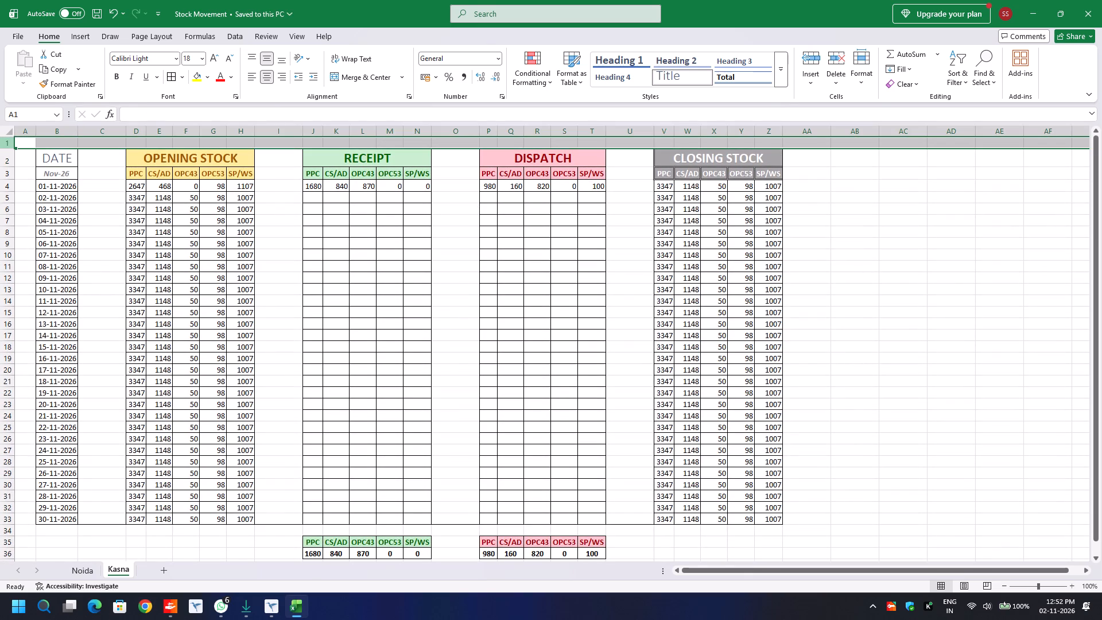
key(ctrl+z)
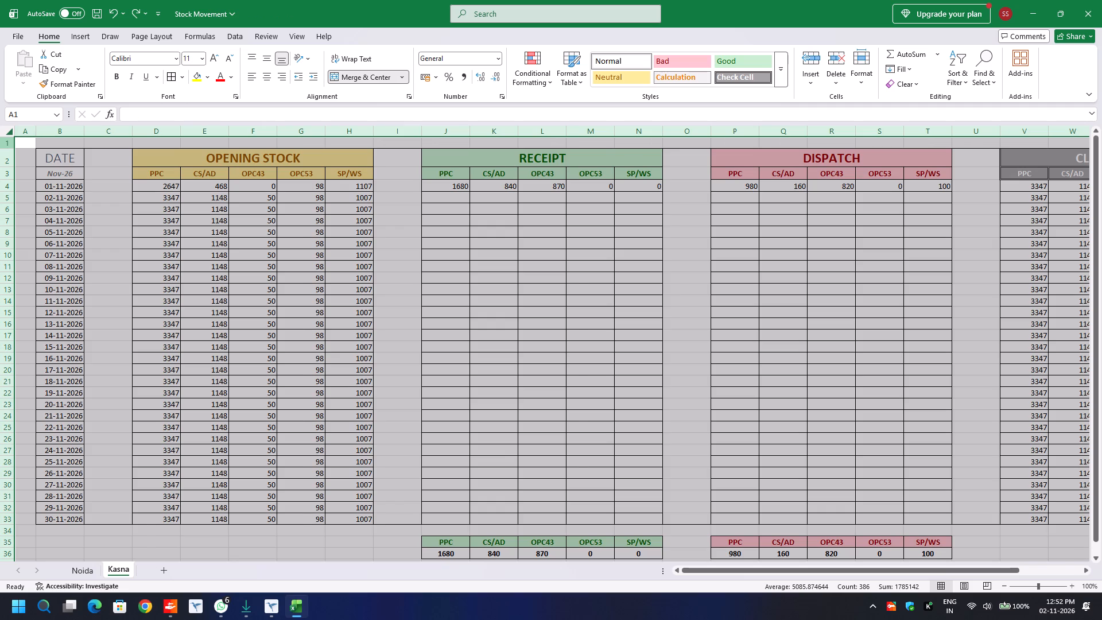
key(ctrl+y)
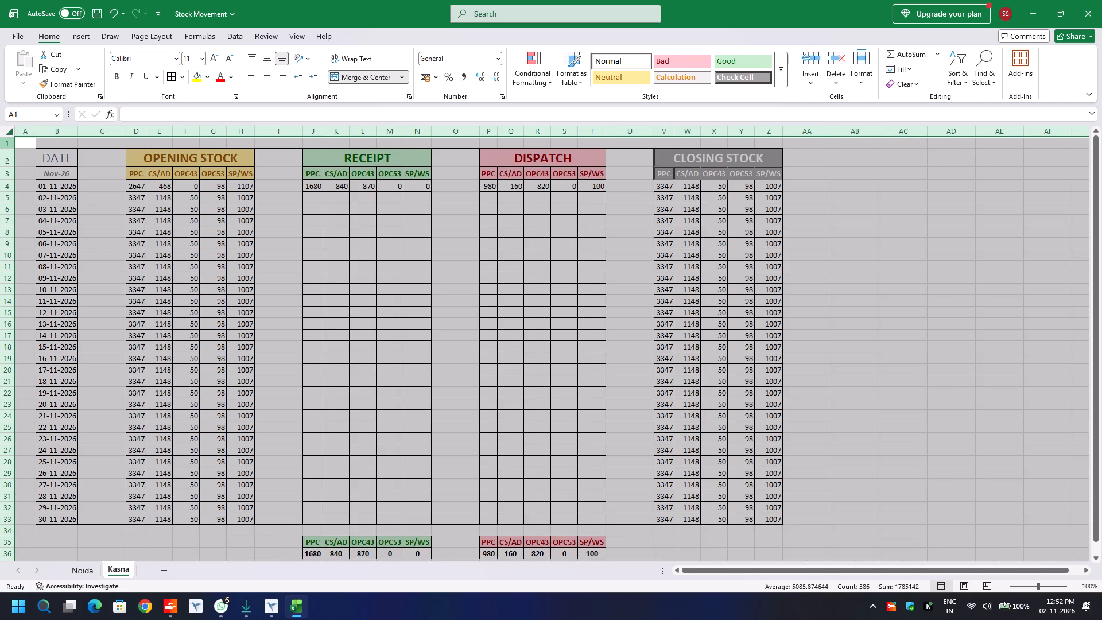
Insert a blank row above row 1 on the Kasna sheet.
click(10, 141)
key(ctrl+plus)
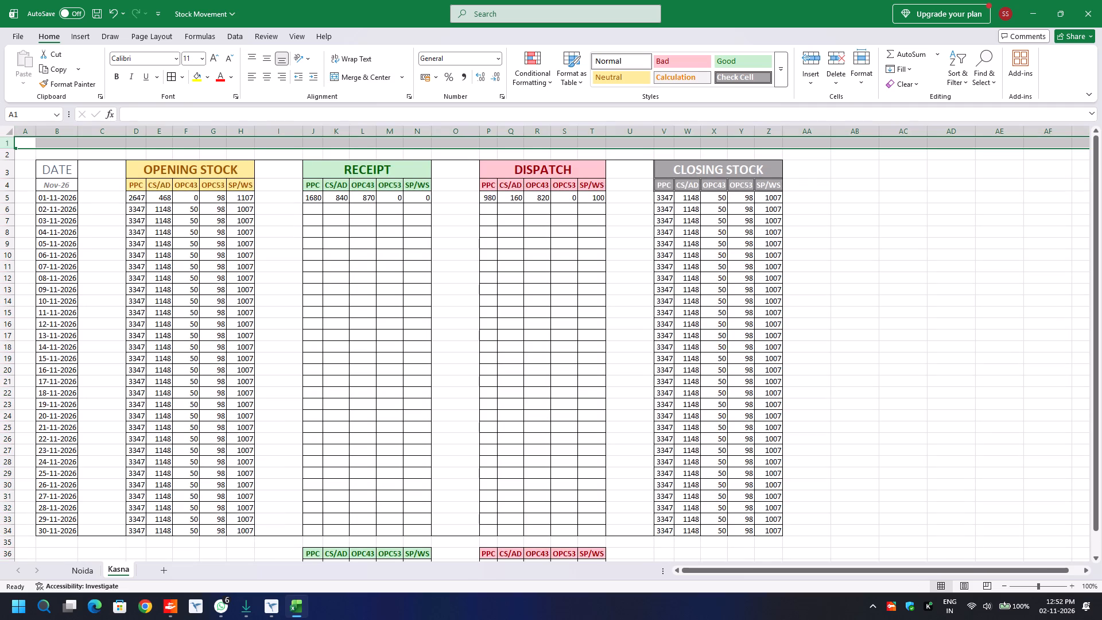
Merge and centre B2:Z2 above the Kasna table and enter the heading GREATER NOIDA in bold.
click(46, 154)
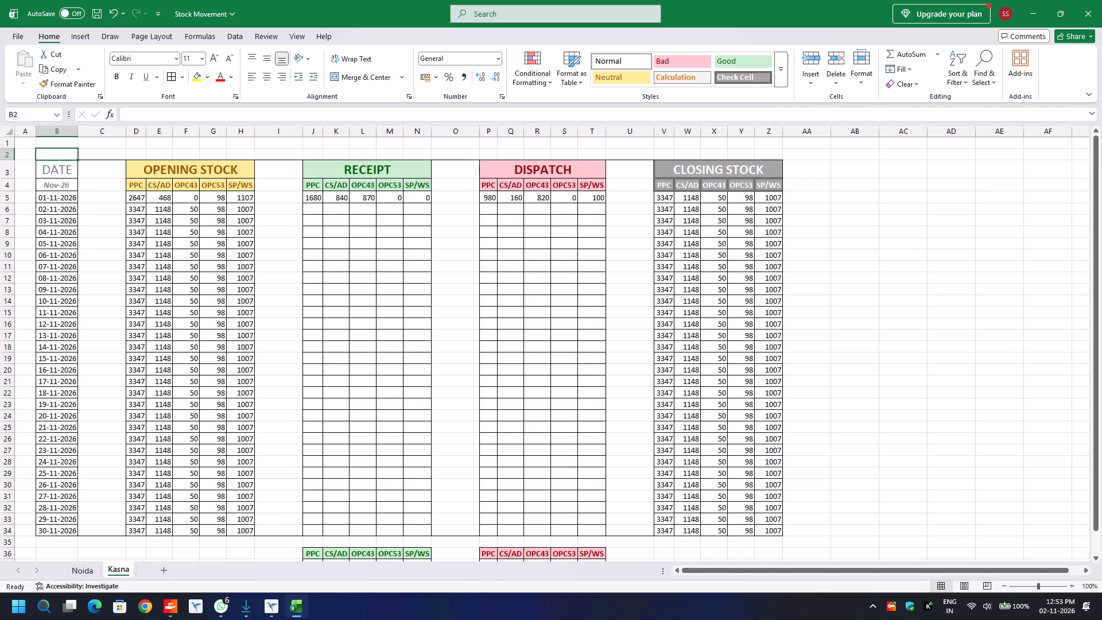
drag(46, 154, 763, 156)
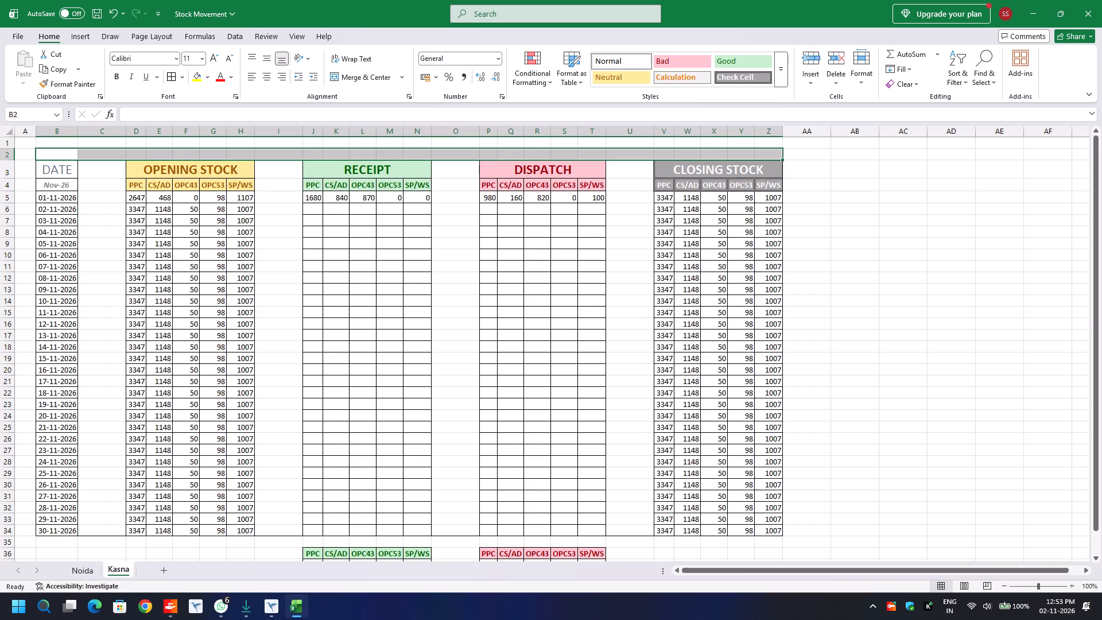
click(359, 76)
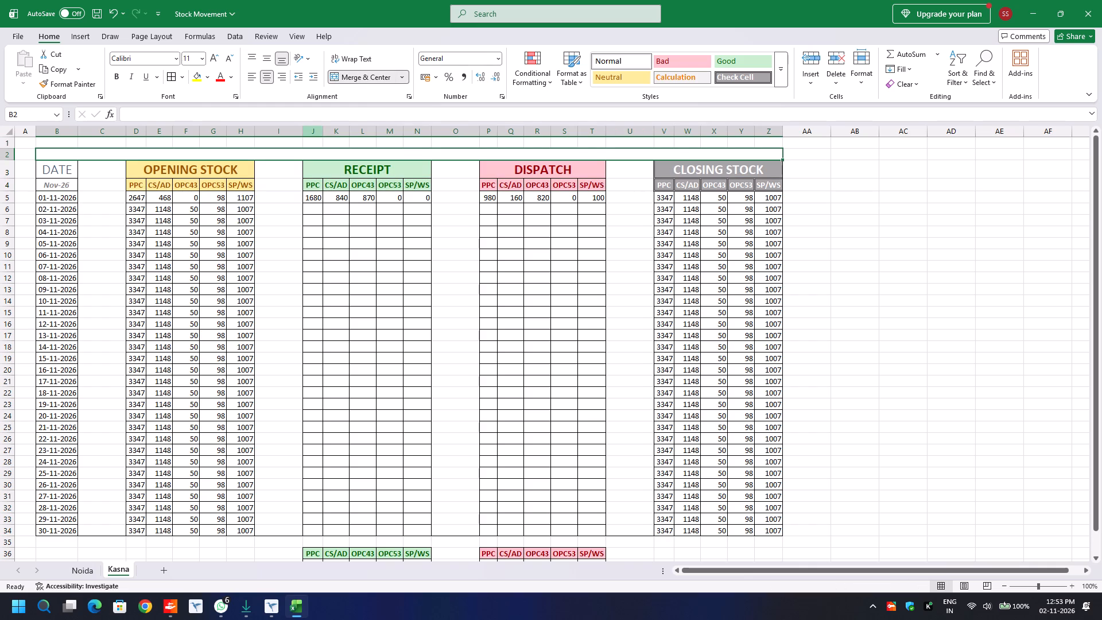
click(328, 154)
key(g)
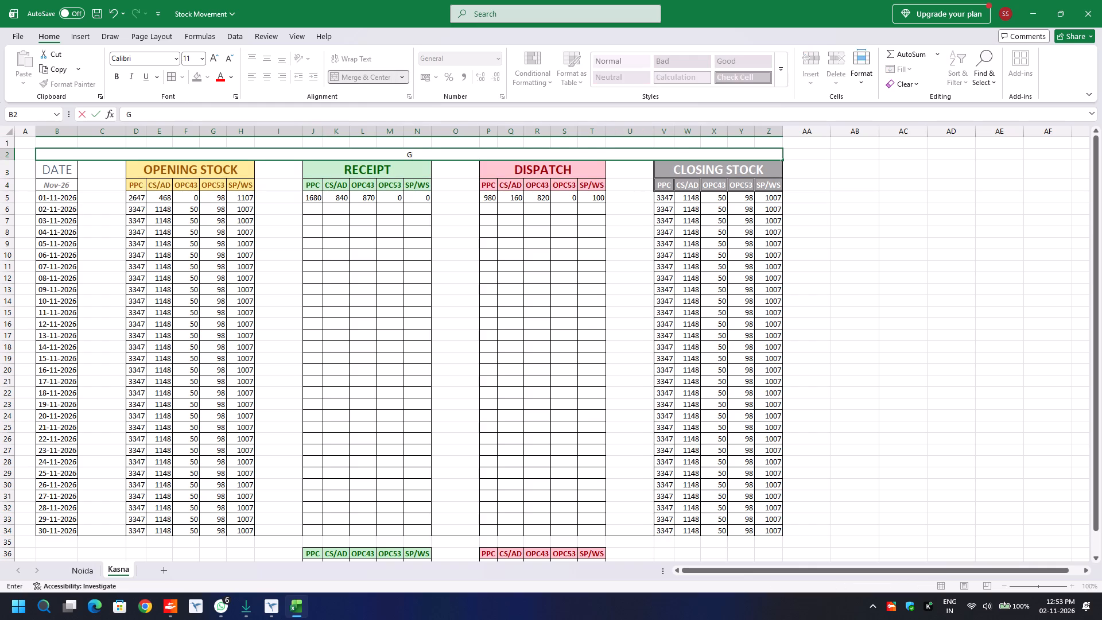
text(REATER NOID)
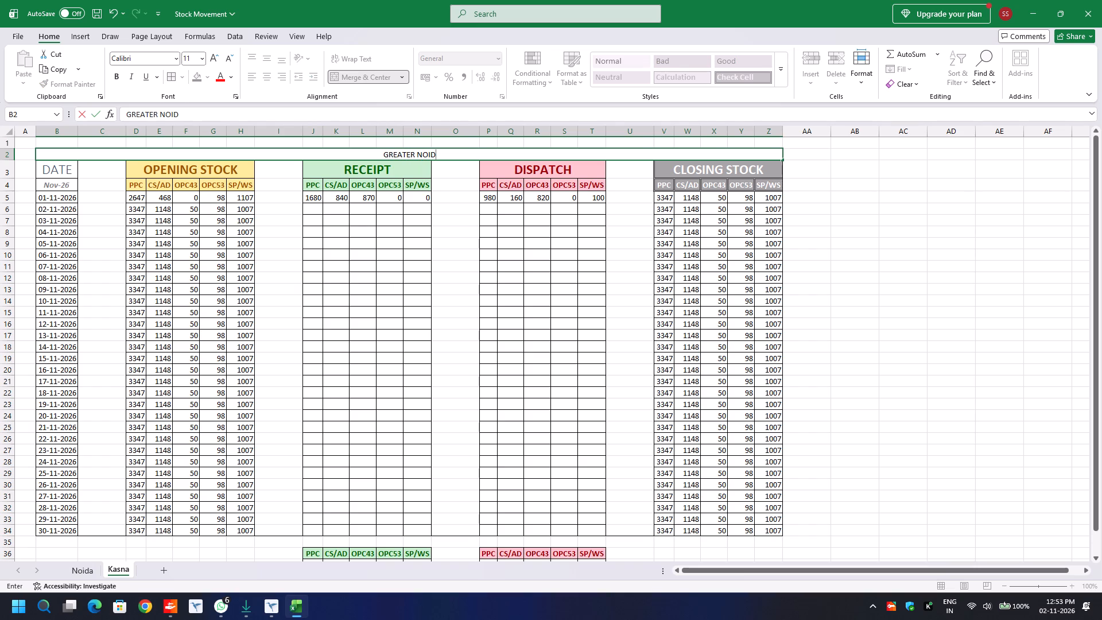
key(a)
key(ctrl+a)
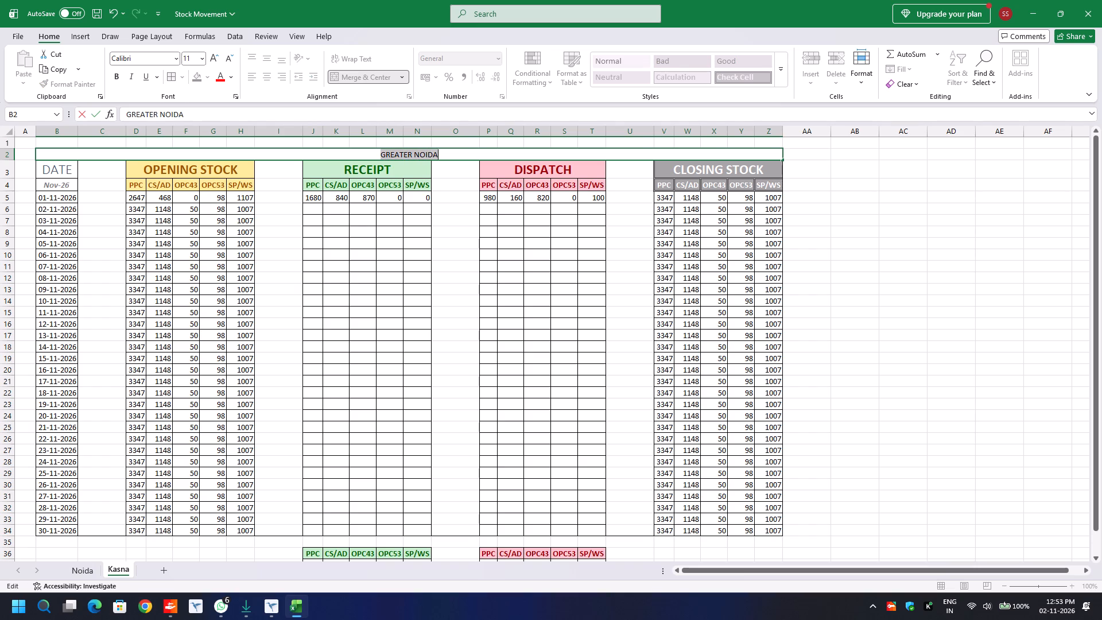
key(ctrl+b)
click(456, 170)
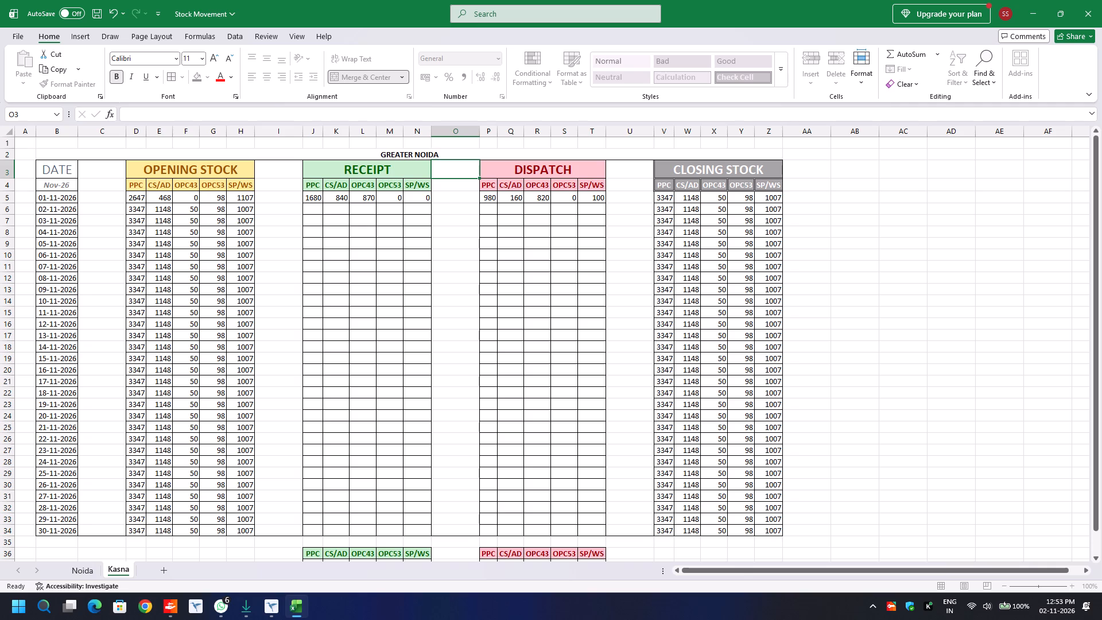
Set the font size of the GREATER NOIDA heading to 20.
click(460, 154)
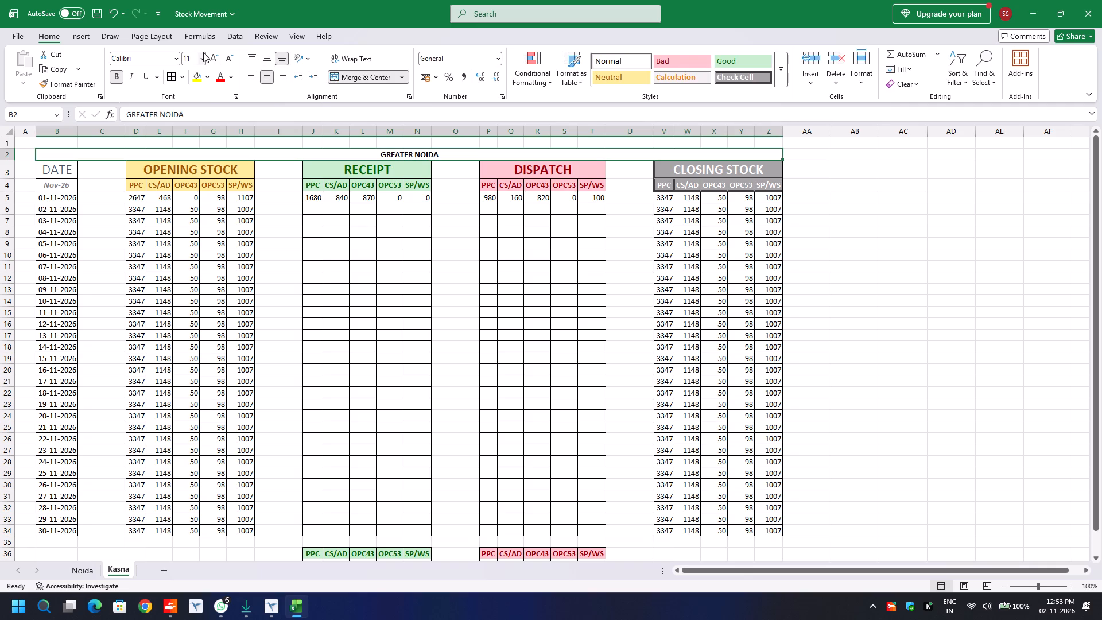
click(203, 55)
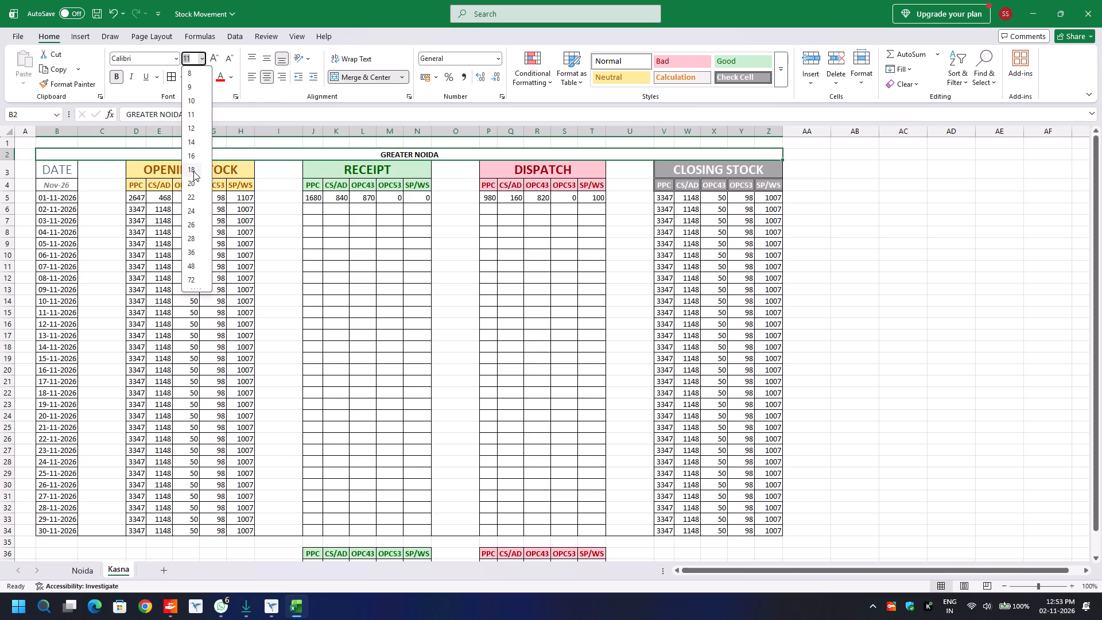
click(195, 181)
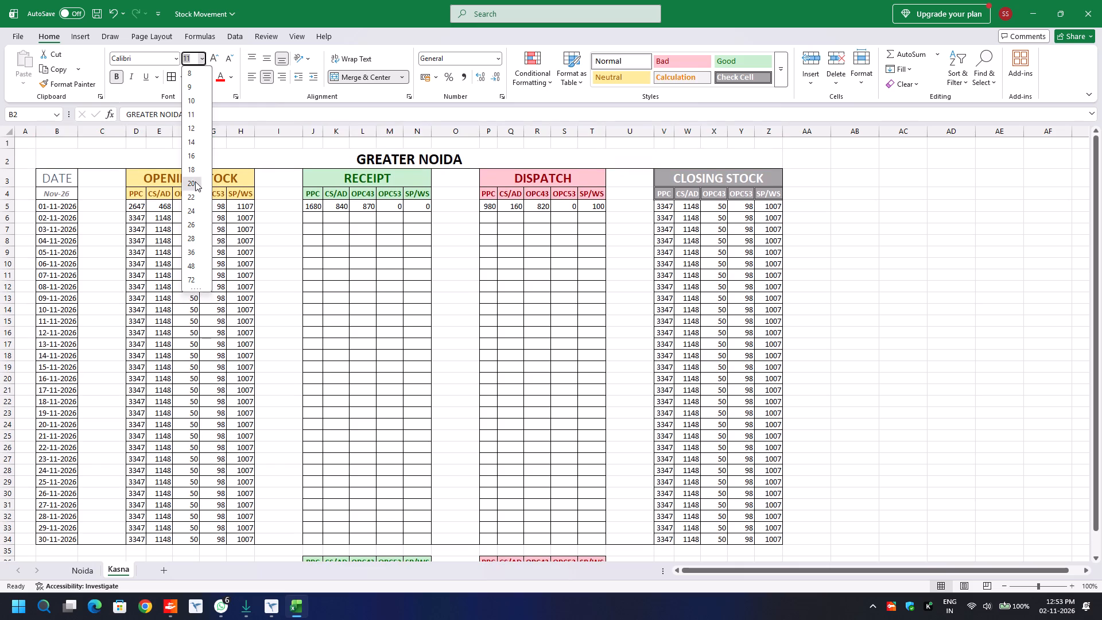
Apply a border to the merged GREATER NOIDA heading cell.
click(166, 77)
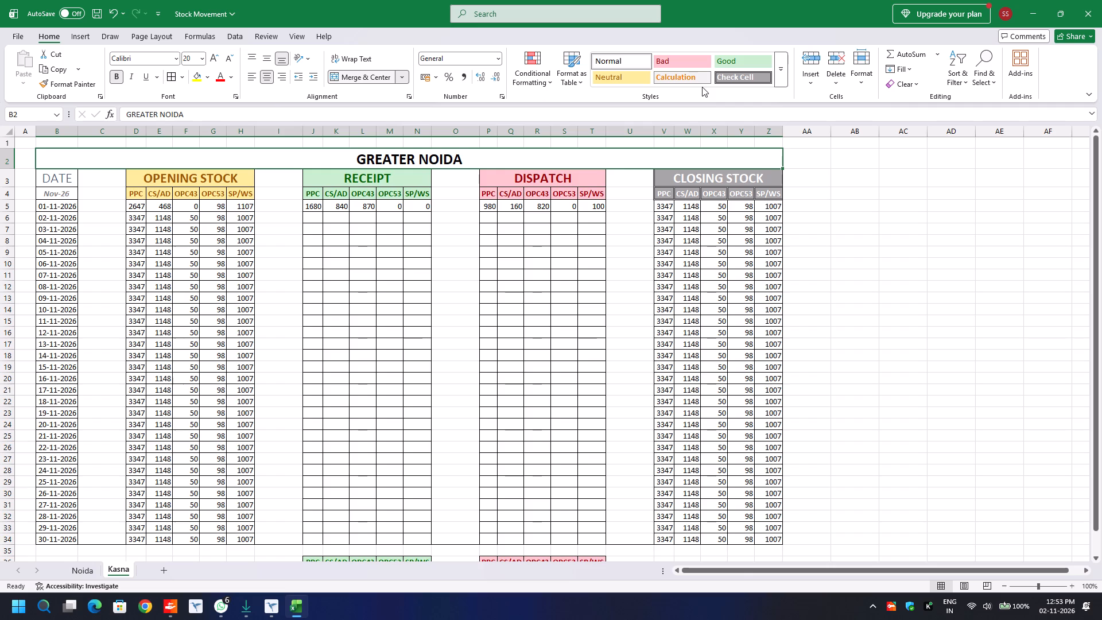
Apply the Title cell style to the GREATER NOIDA heading and make it bold.
click(784, 74)
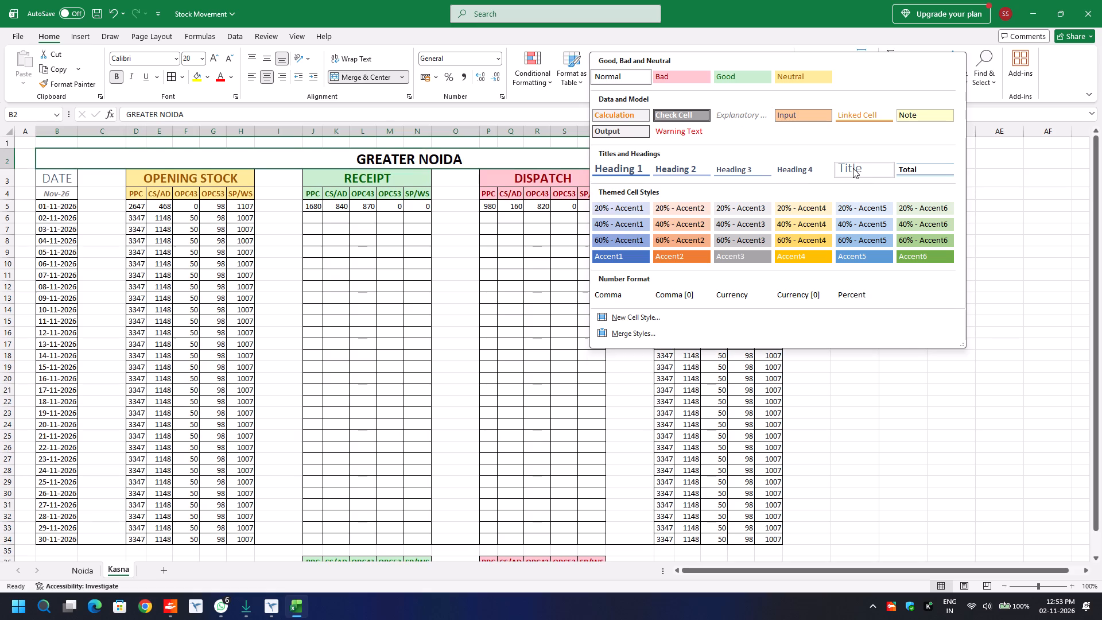
click(853, 168)
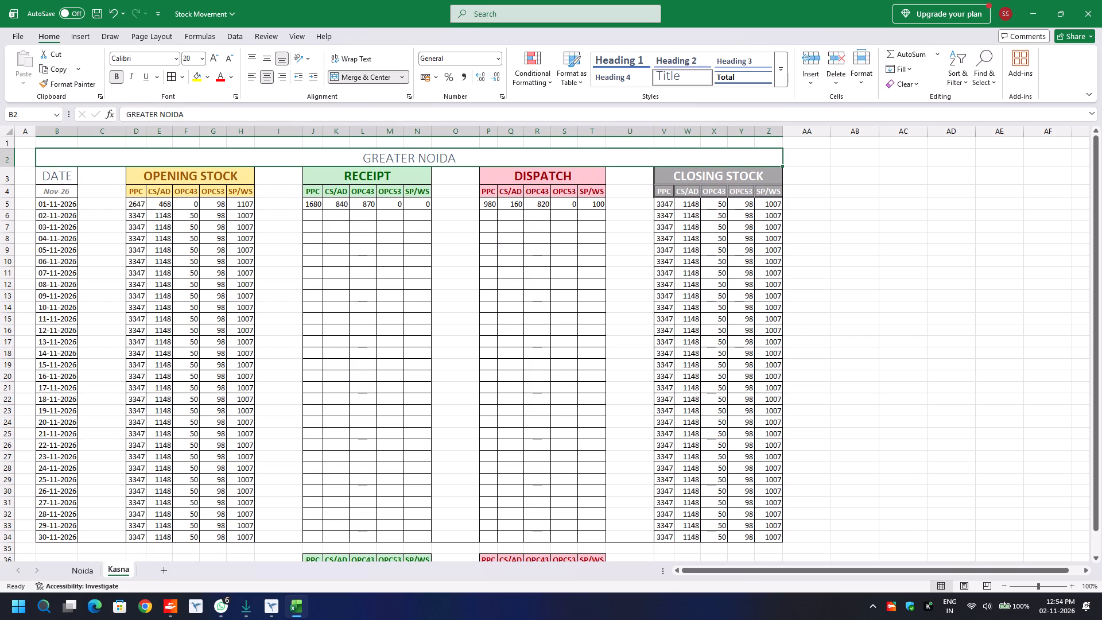
key(ctrl+b)
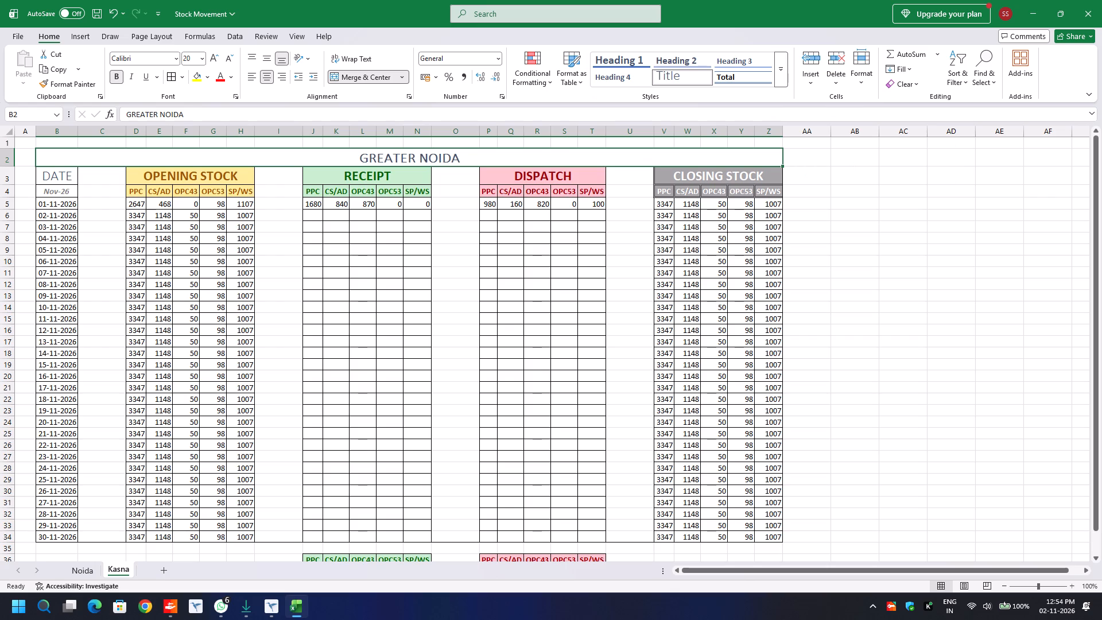
Copy the GREATER NOIDA heading from the Kasna sheet into cell B1 of the Noida sheet.
key(ctrl+c)
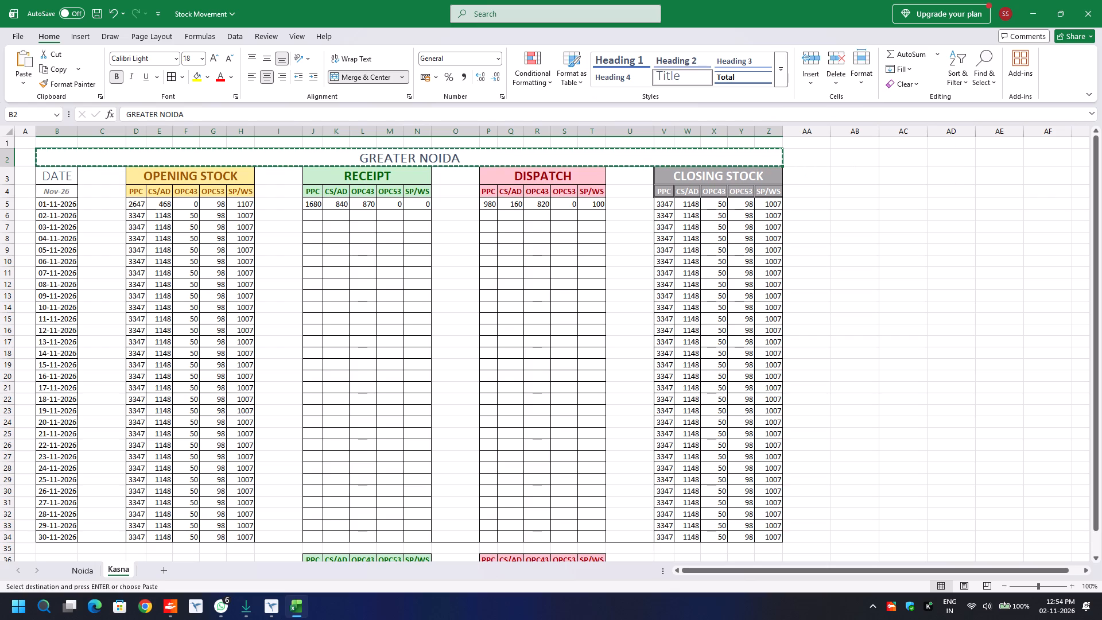
click(90, 566)
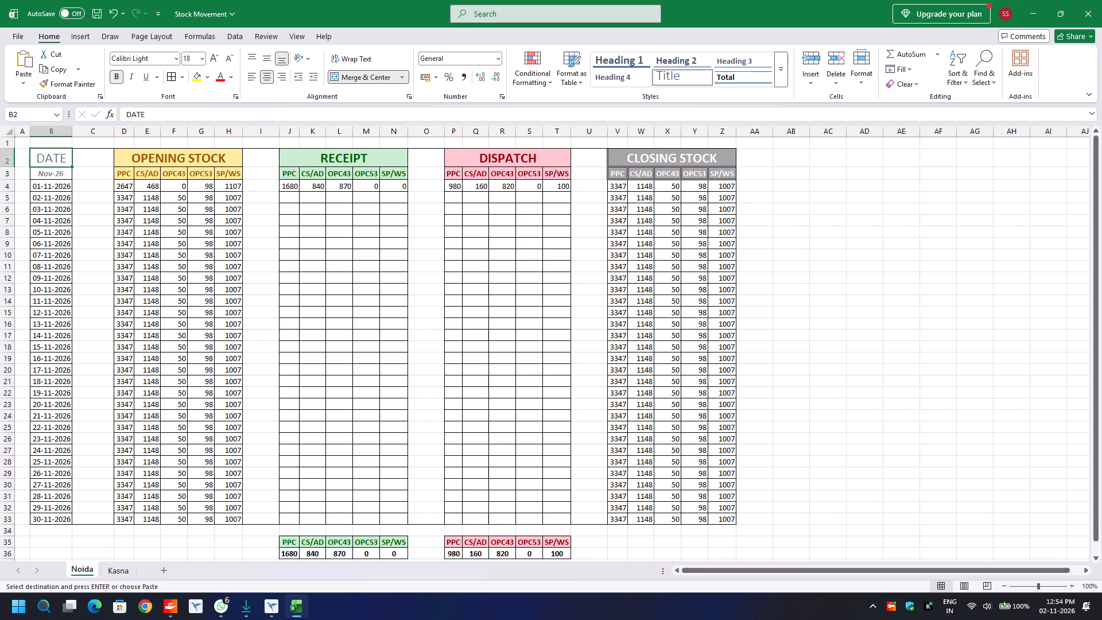
click(56, 144)
key(ctrl+v)
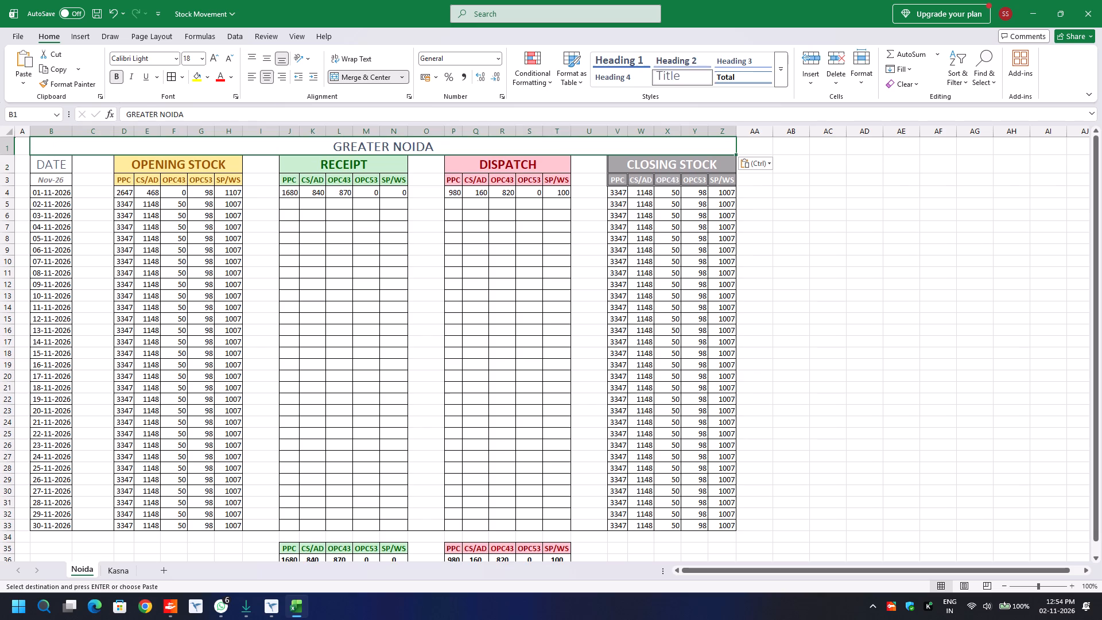
Insert a blank row above the pasted heading on the Noida sheet.
click(11, 147)
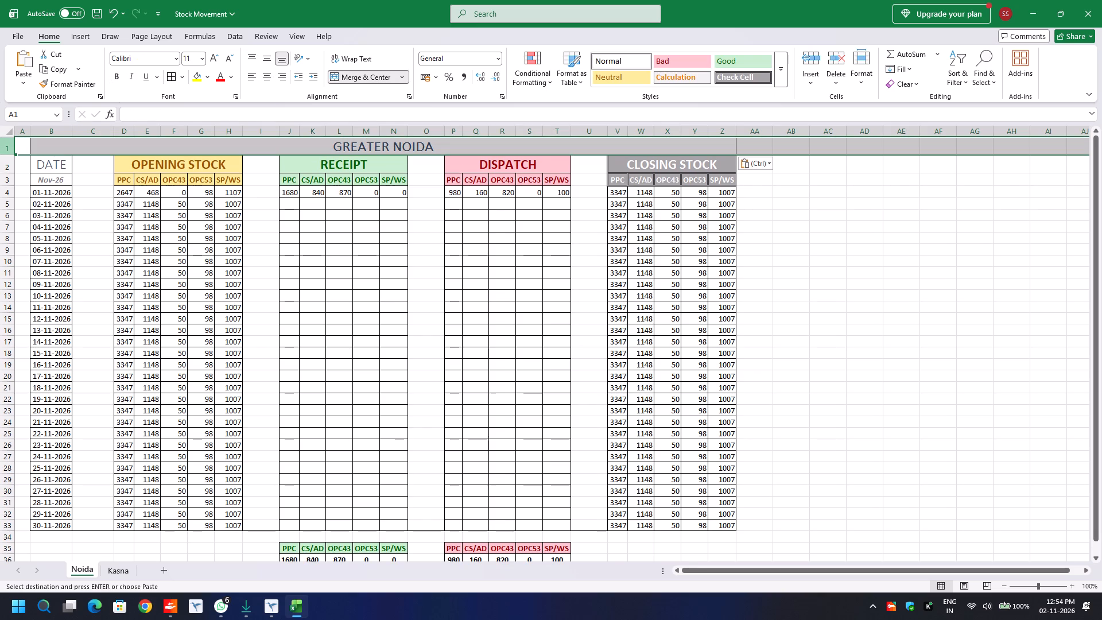
key(ctrl+plus)
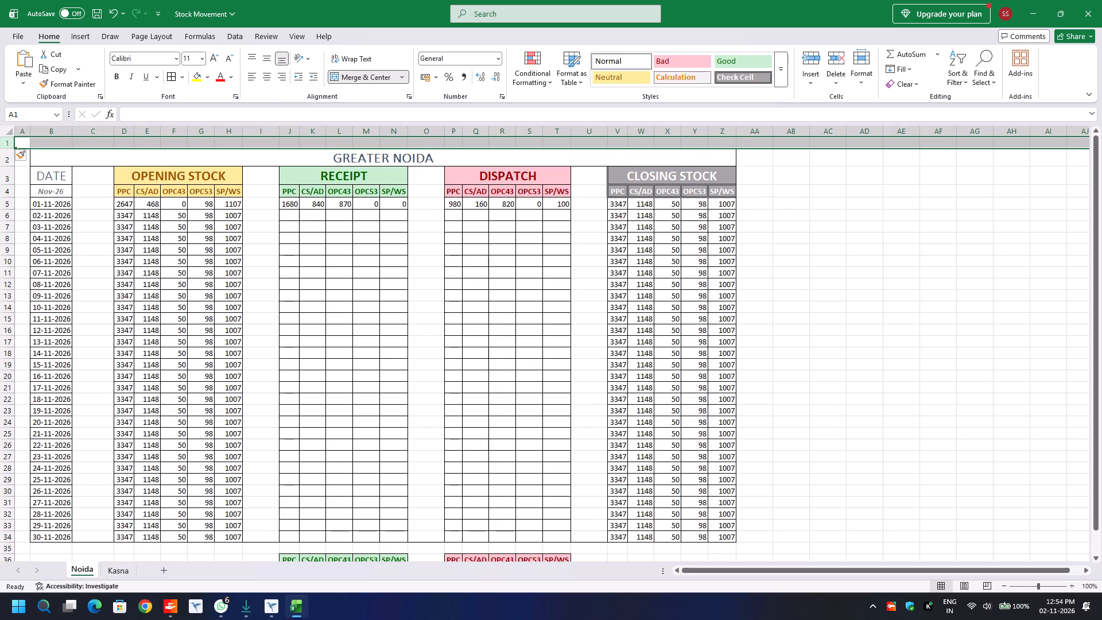
Change the heading text above the Noida sheet's table to NOIDA.
click(59, 155)
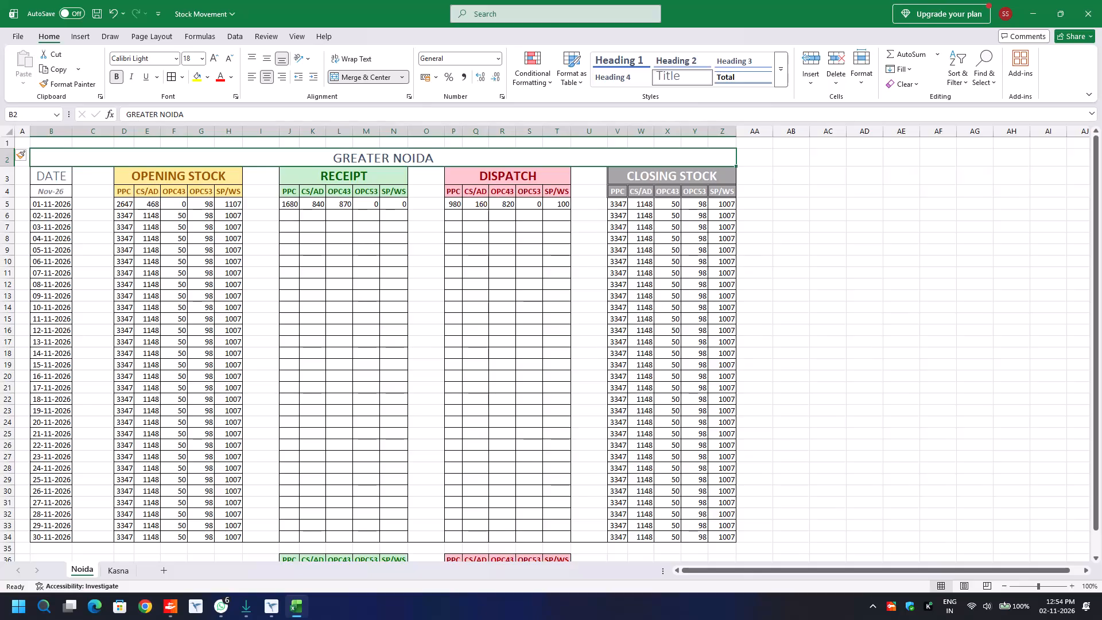
text(NOIDA)
key(Return)
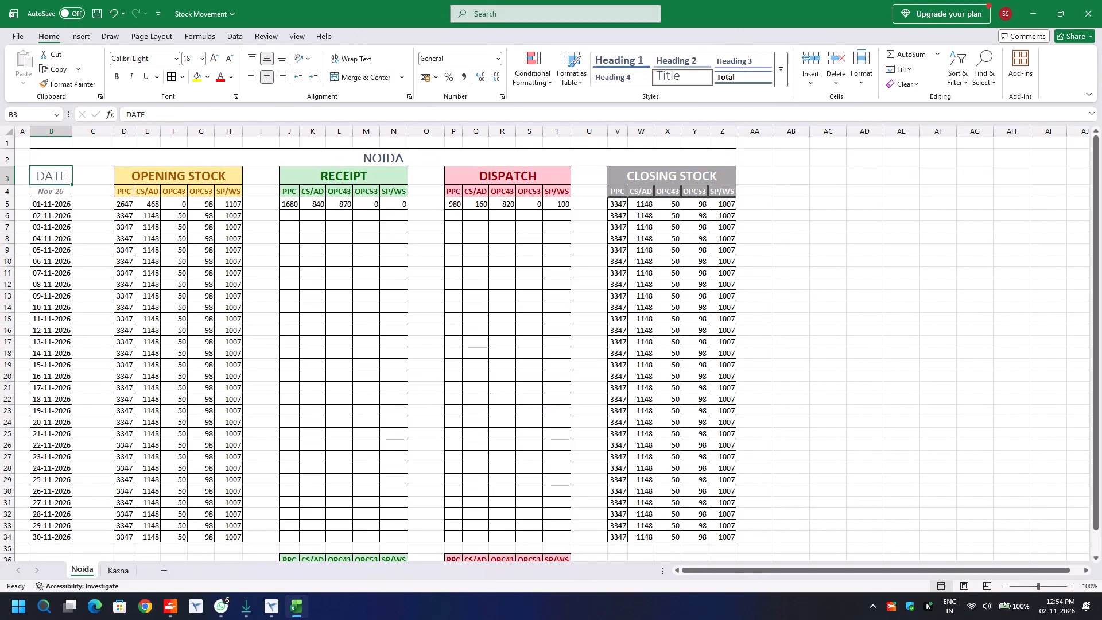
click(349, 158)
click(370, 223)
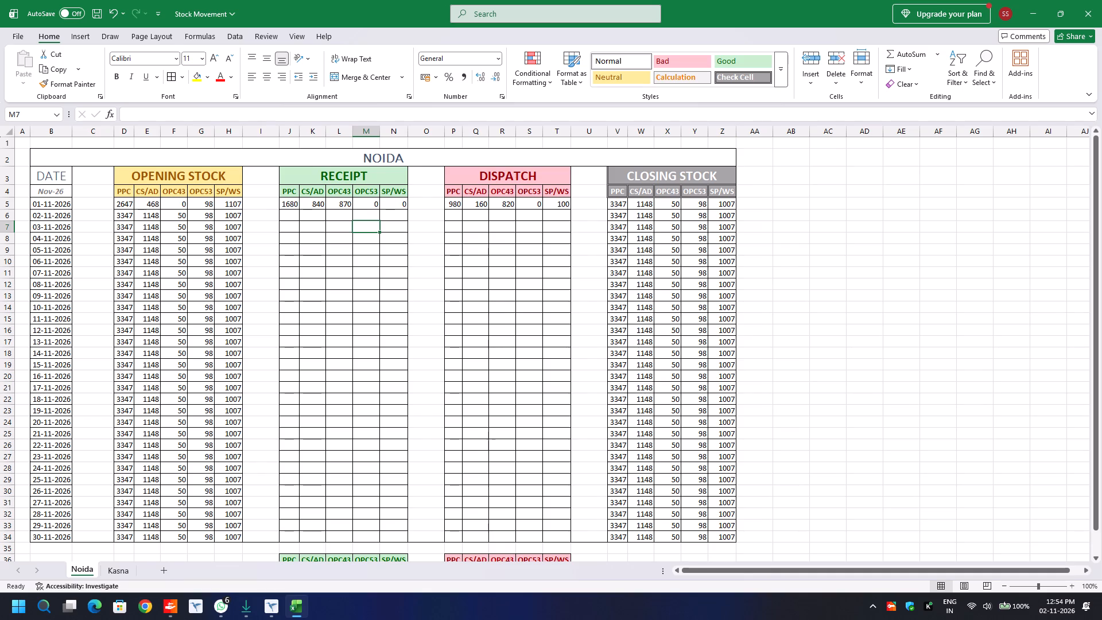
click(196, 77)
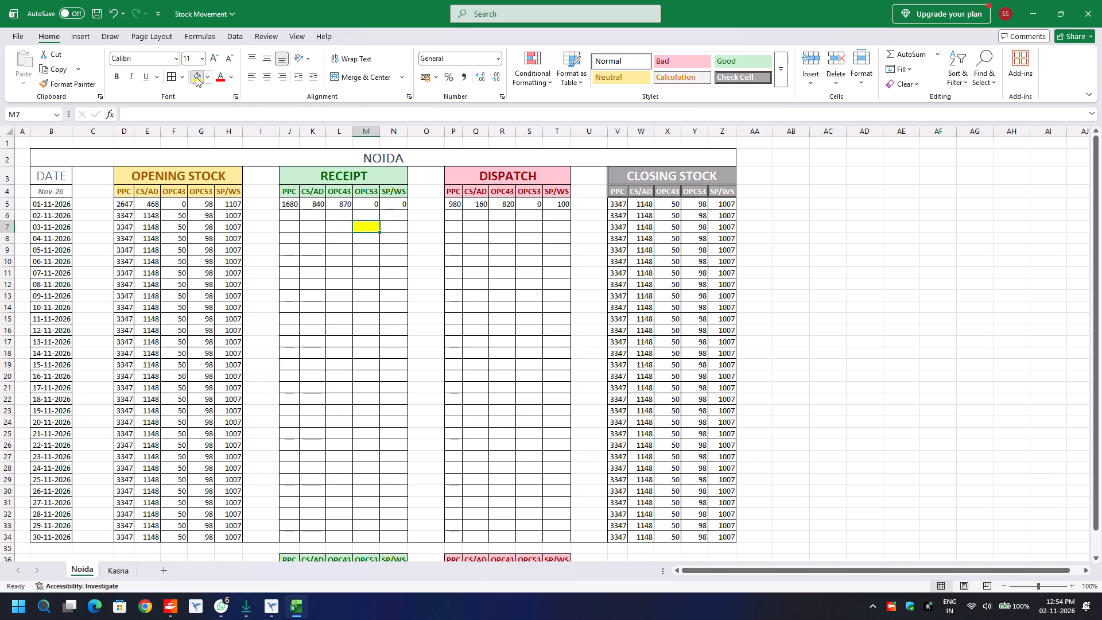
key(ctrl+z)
Give the NOIDA heading a Black, Text 1, Lighter 5% fill and a white font colour.
click(226, 158)
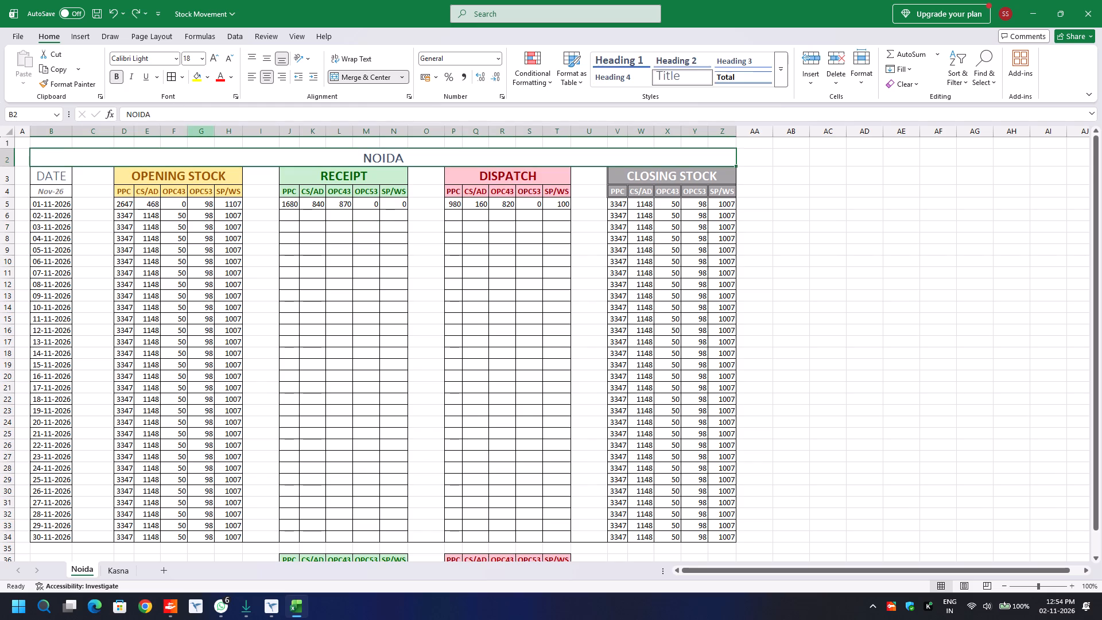
click(195, 75)
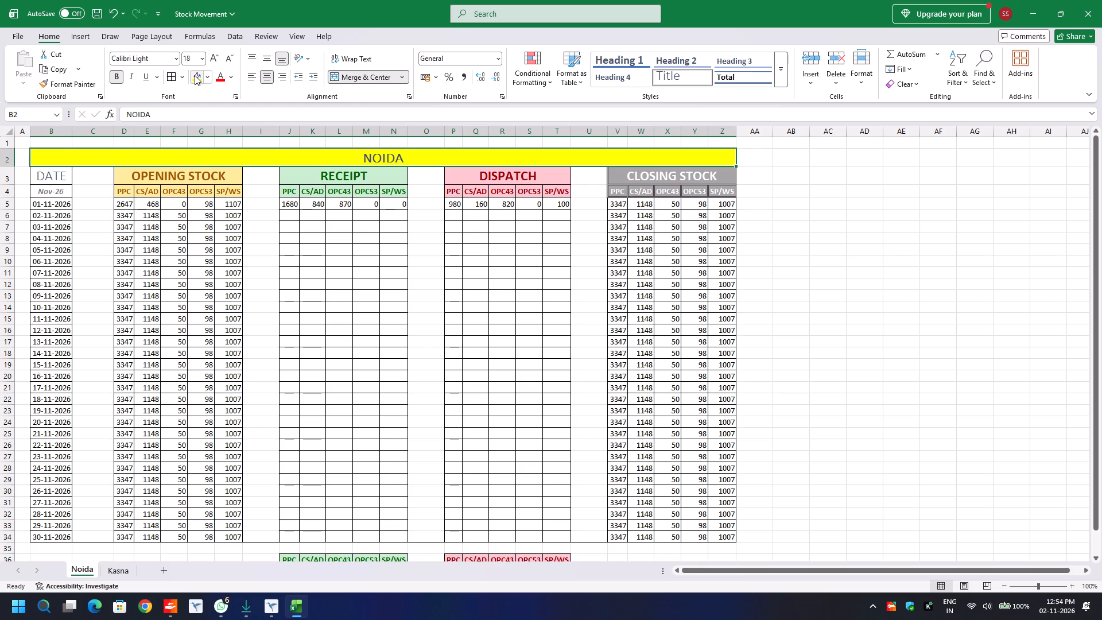
click(207, 75)
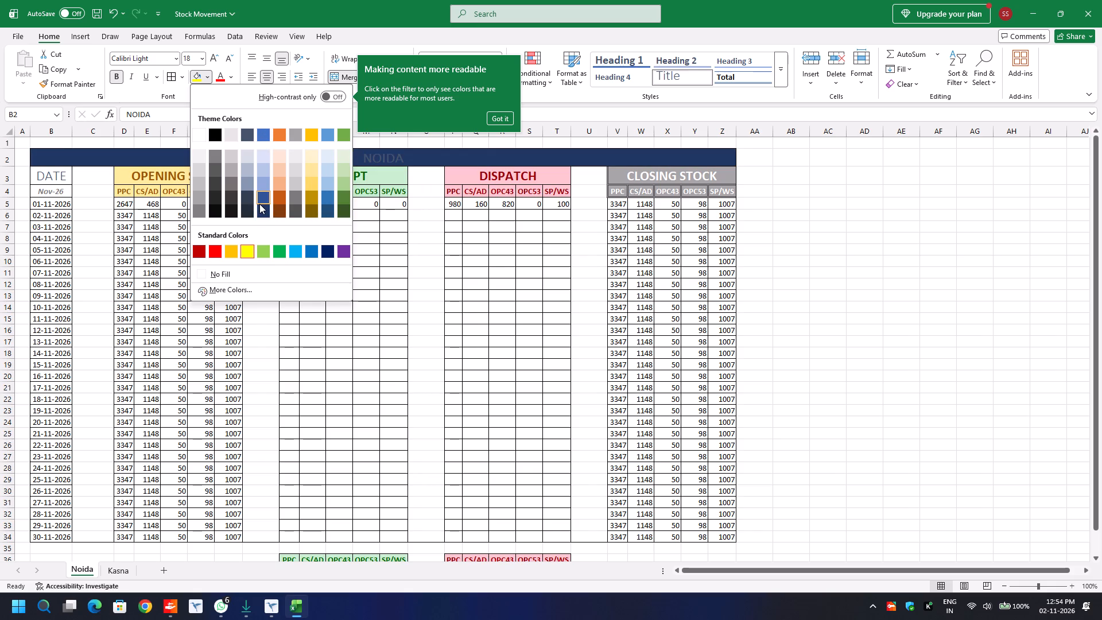
click(216, 210)
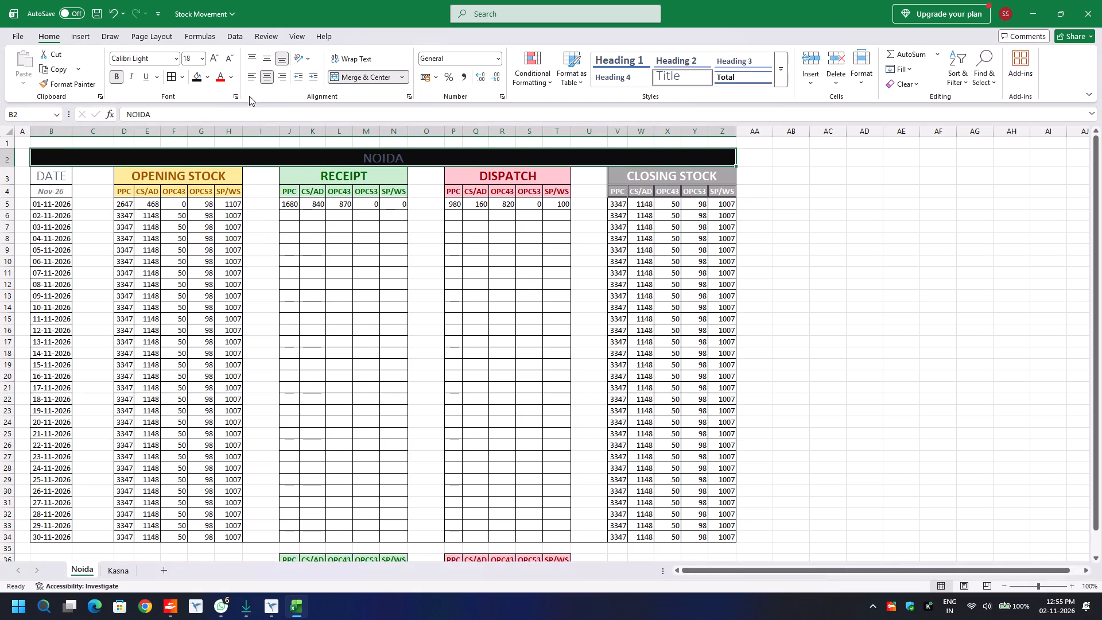
click(235, 76)
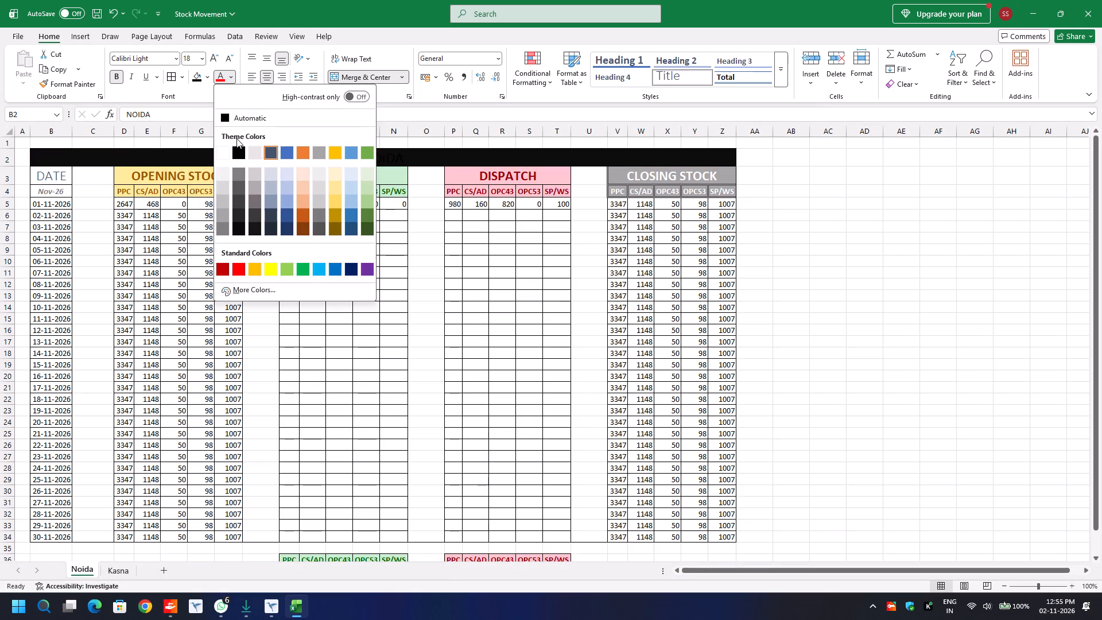
click(223, 151)
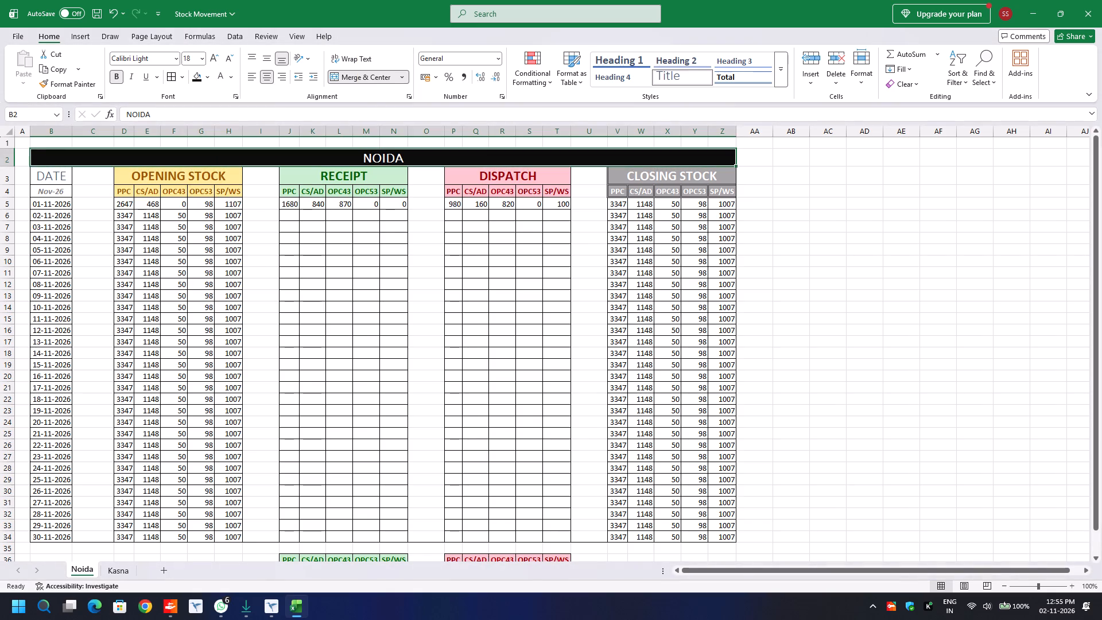
click(275, 255)
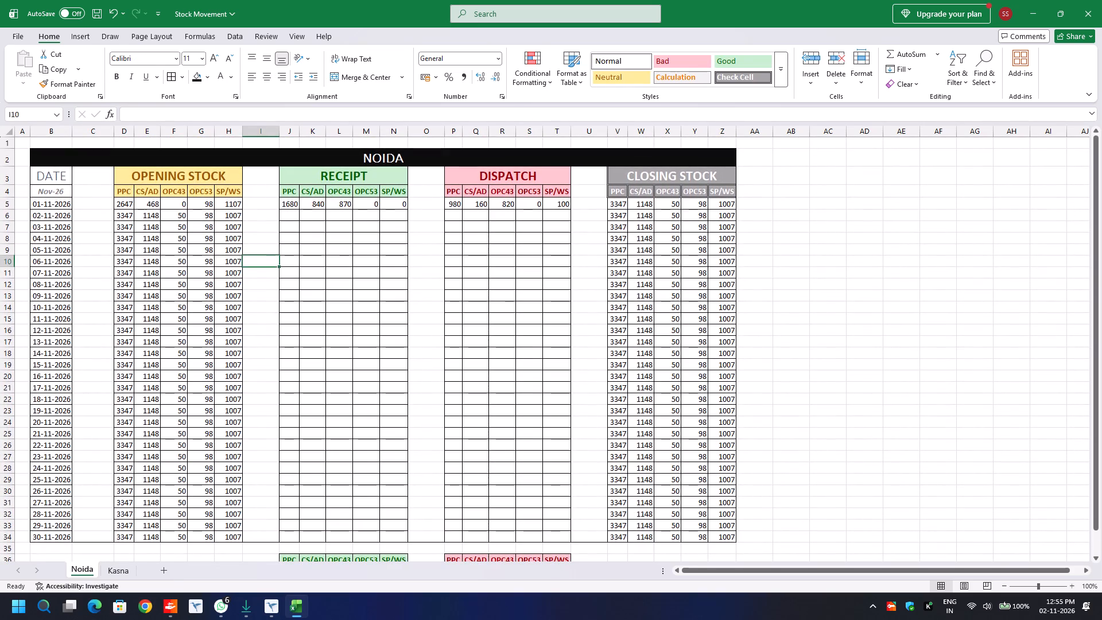
Apply the same near-black fill and white font colour to the GREATER NOIDA heading on the Kasna sheet, and compare both sheets.
click(121, 575)
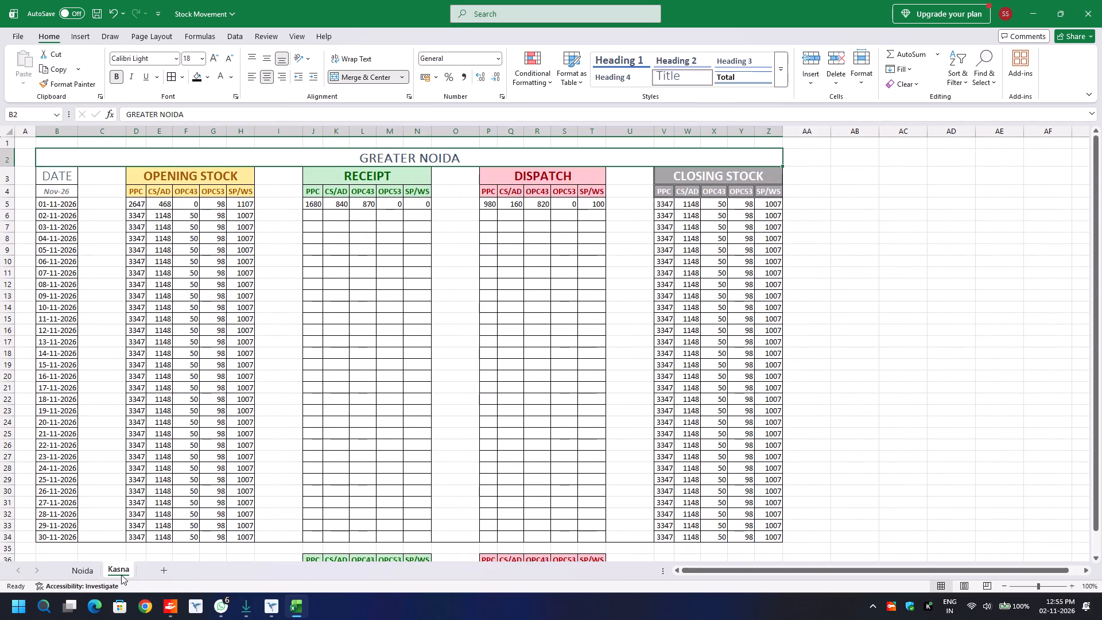
click(335, 153)
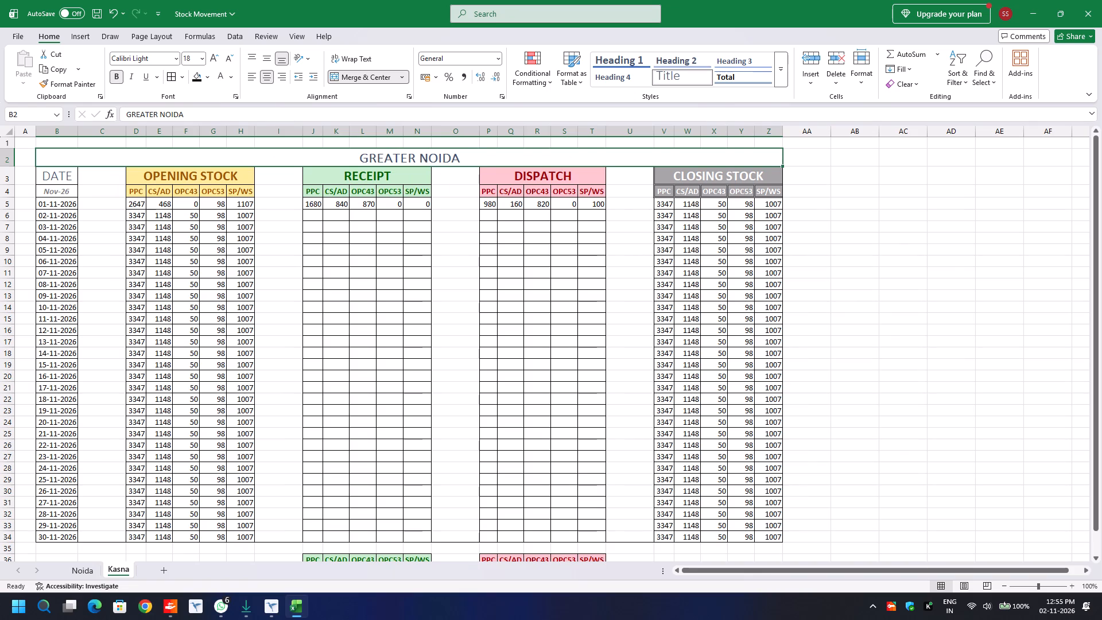
click(294, 159)
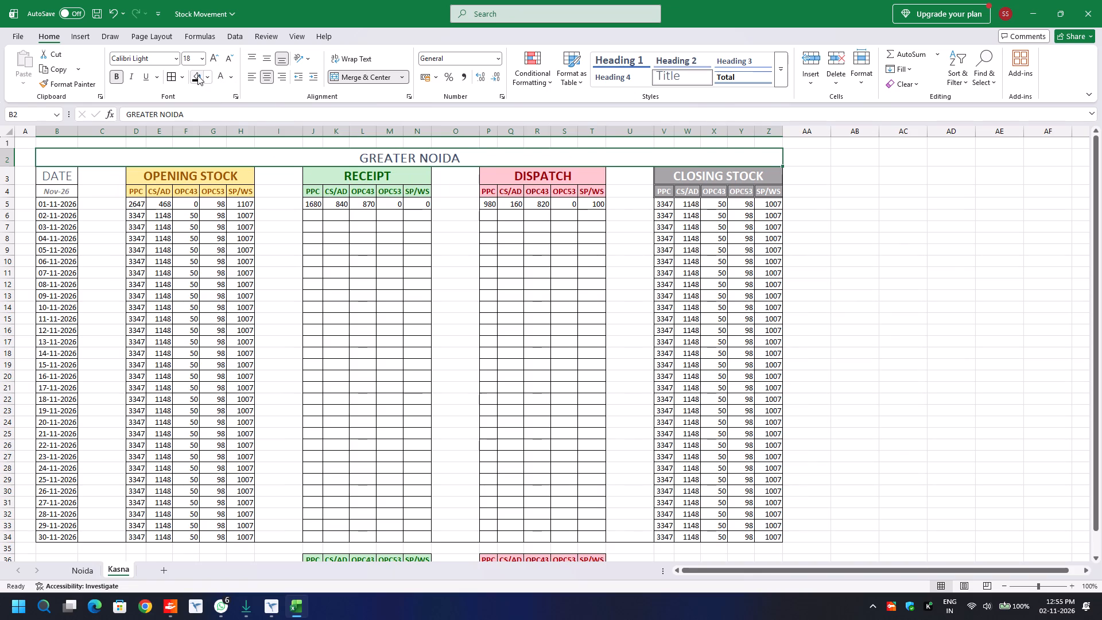
click(197, 75)
click(221, 73)
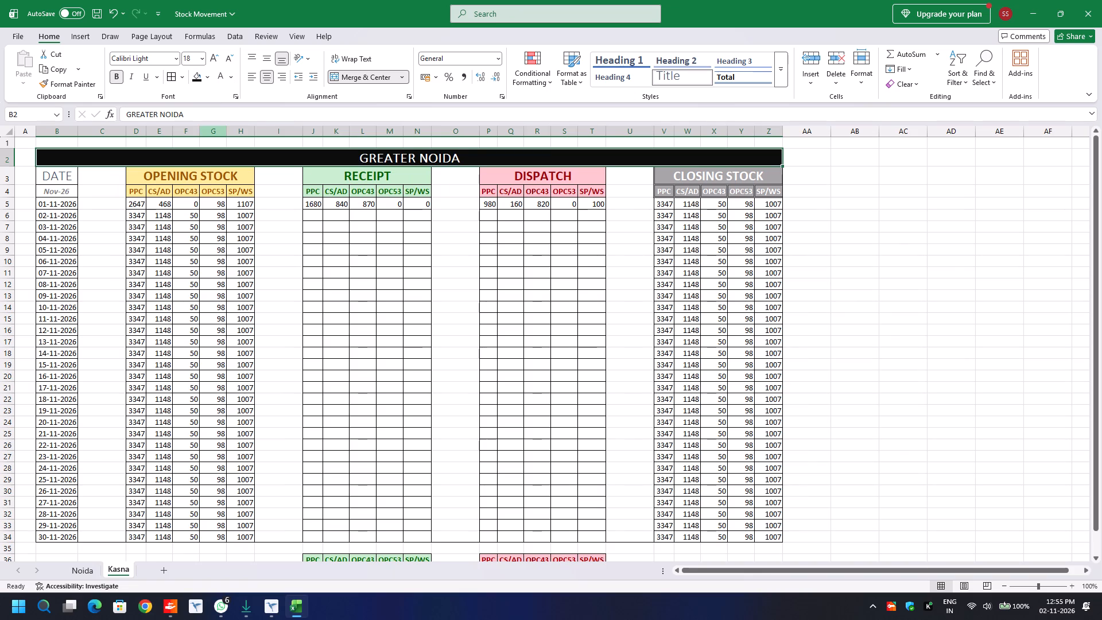
click(87, 572)
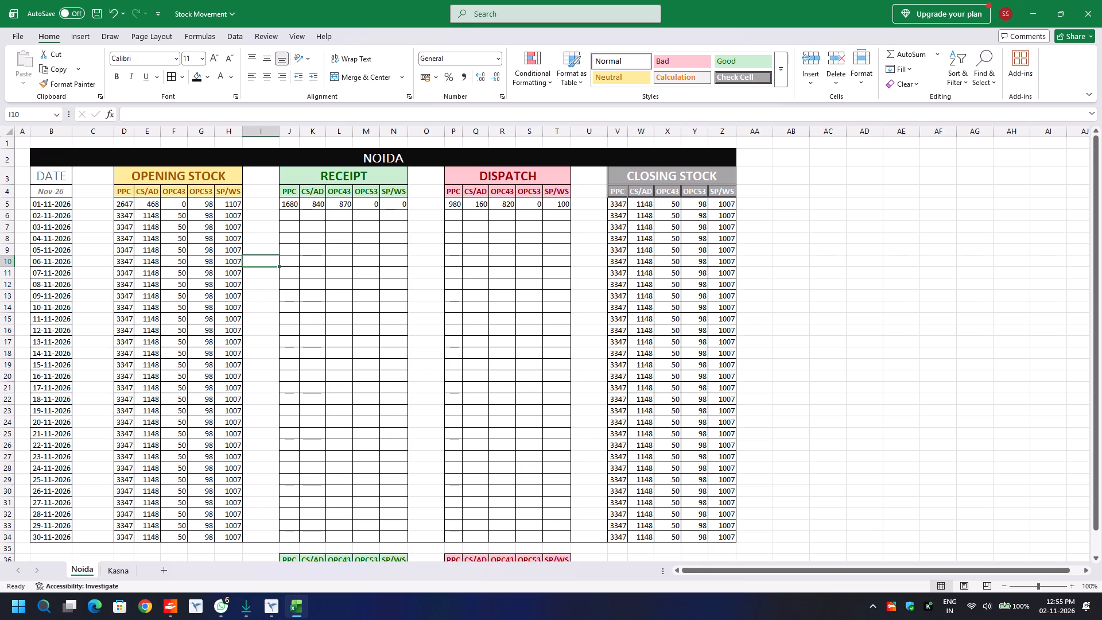
click(117, 571)
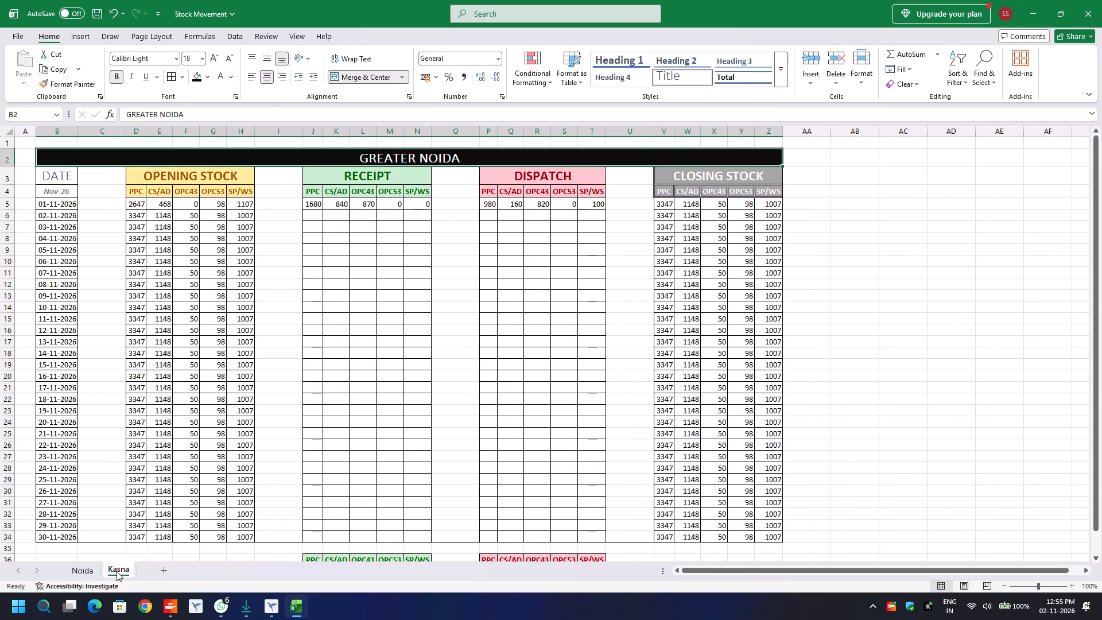
Widen the empty column A on the Noida sheet to 3.86, and autofit all the sheet's columns.
click(78, 570)
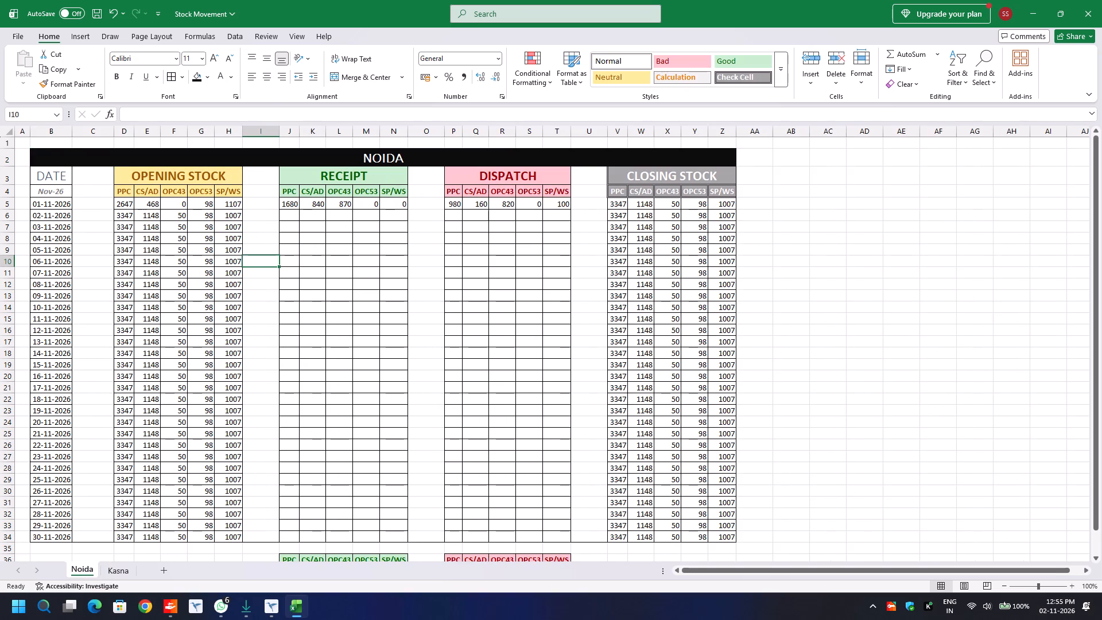
click(114, 133)
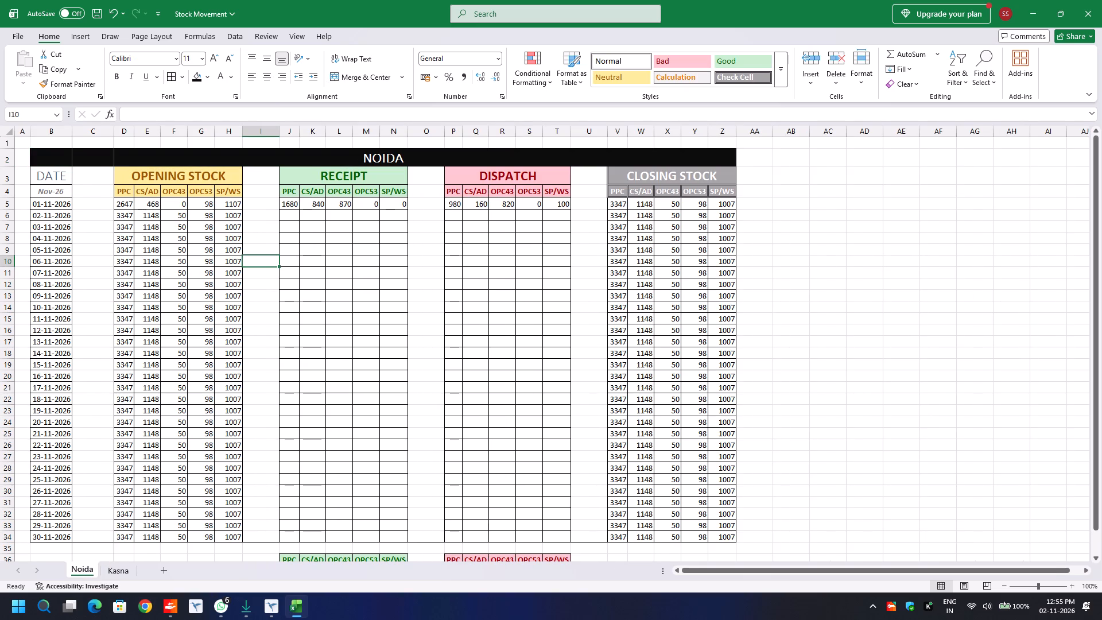
click(29, 130)
click(29, 130)
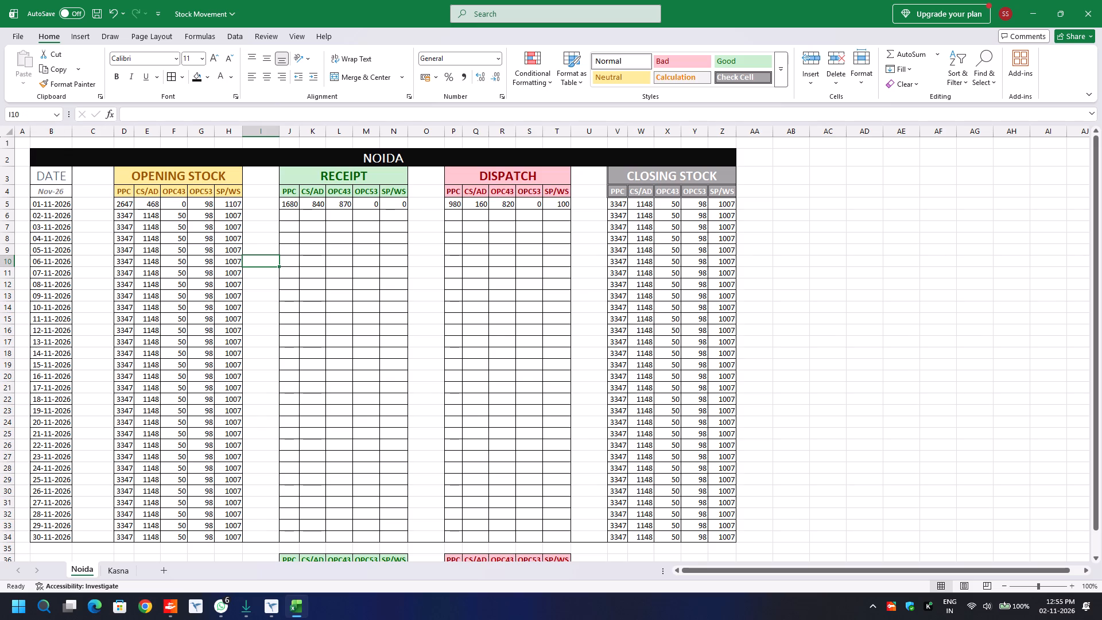
click(31, 130)
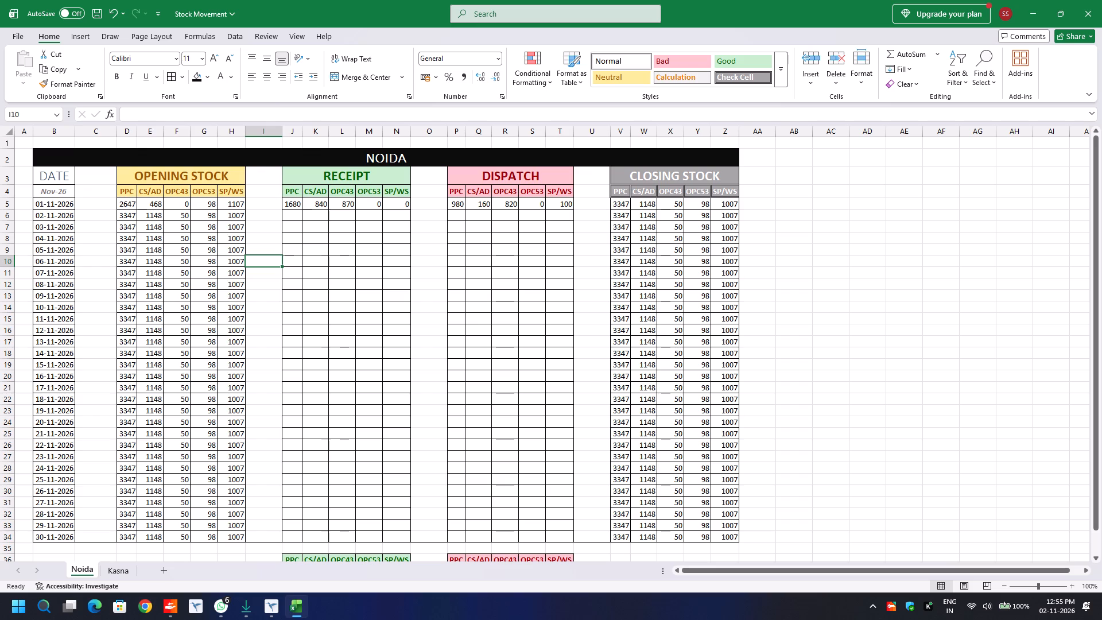
click(9, 133)
double_click(33, 131)
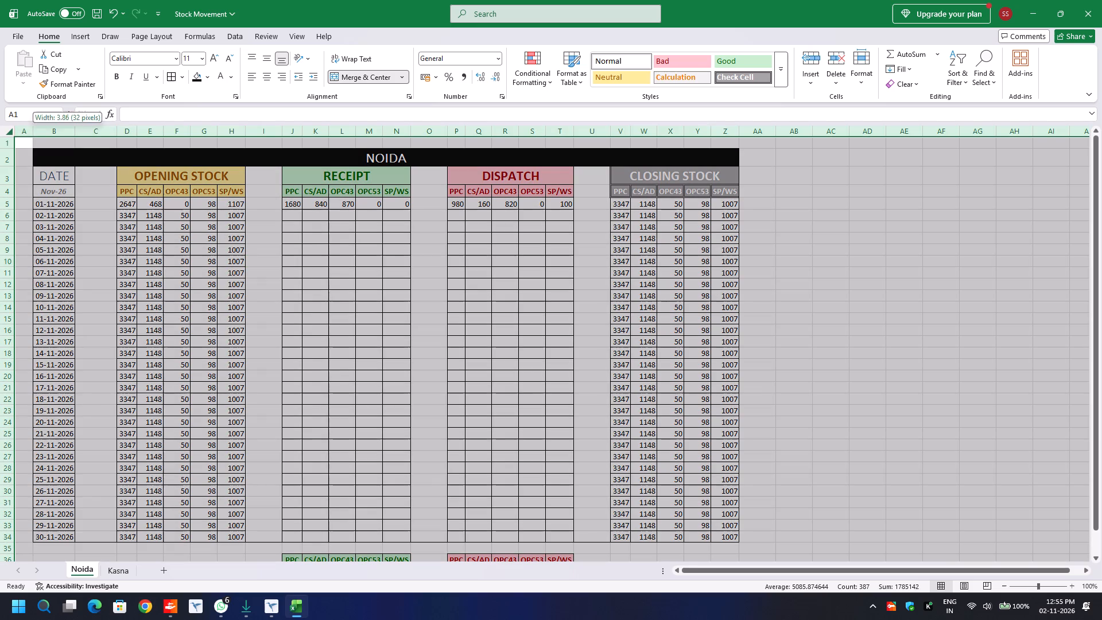
click(106, 243)
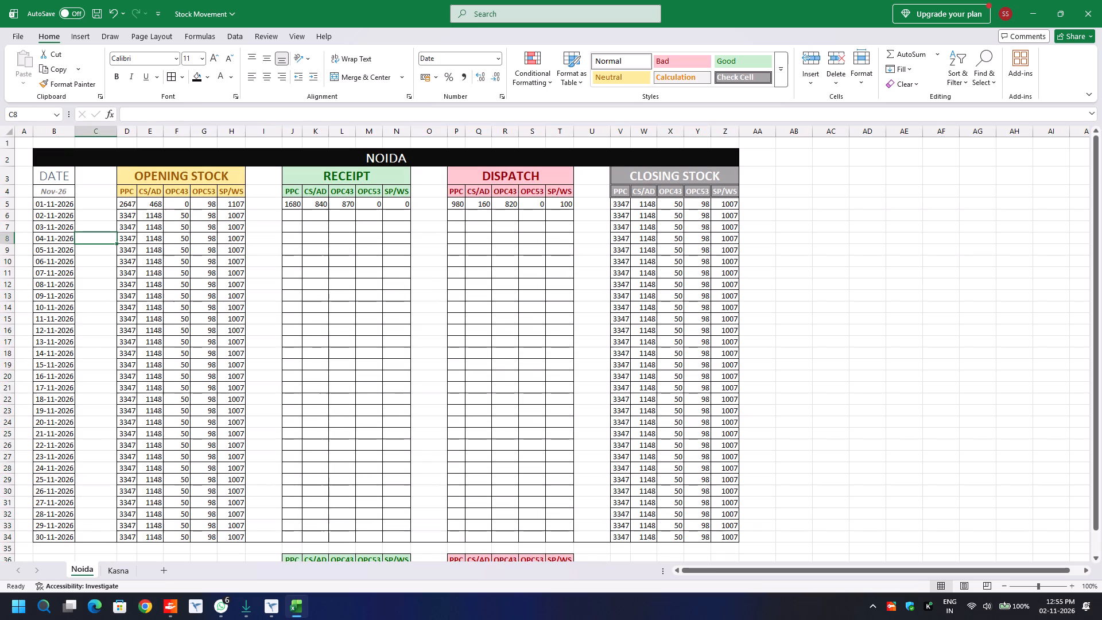
Narrow the empty column A on the Kasna sheet to match the Noida sheet, and autofit all its columns.
click(114, 572)
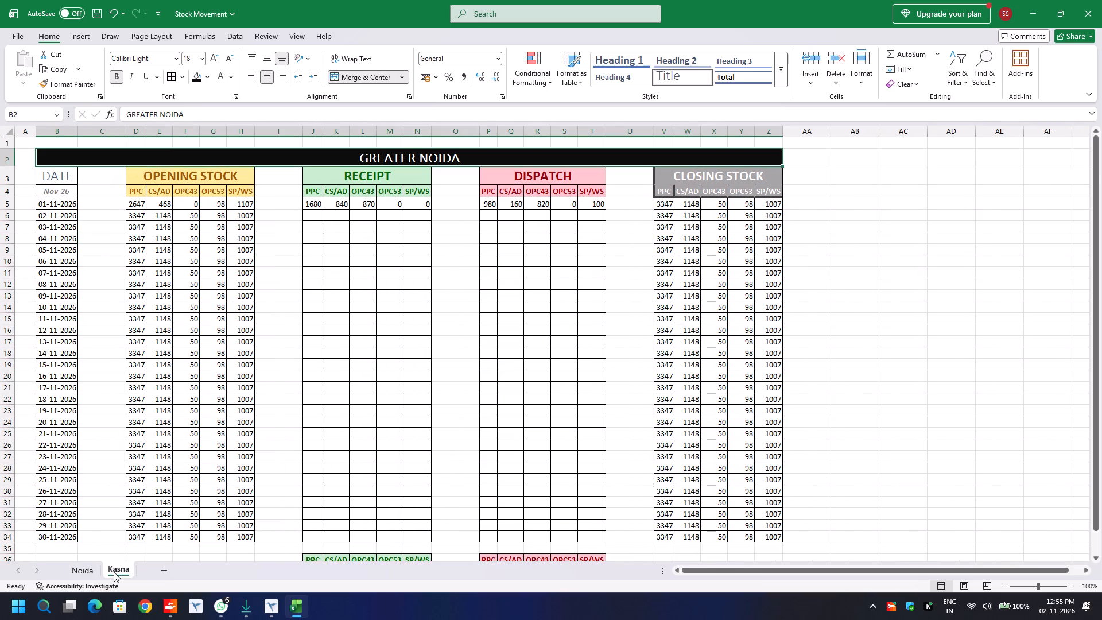
click(36, 131)
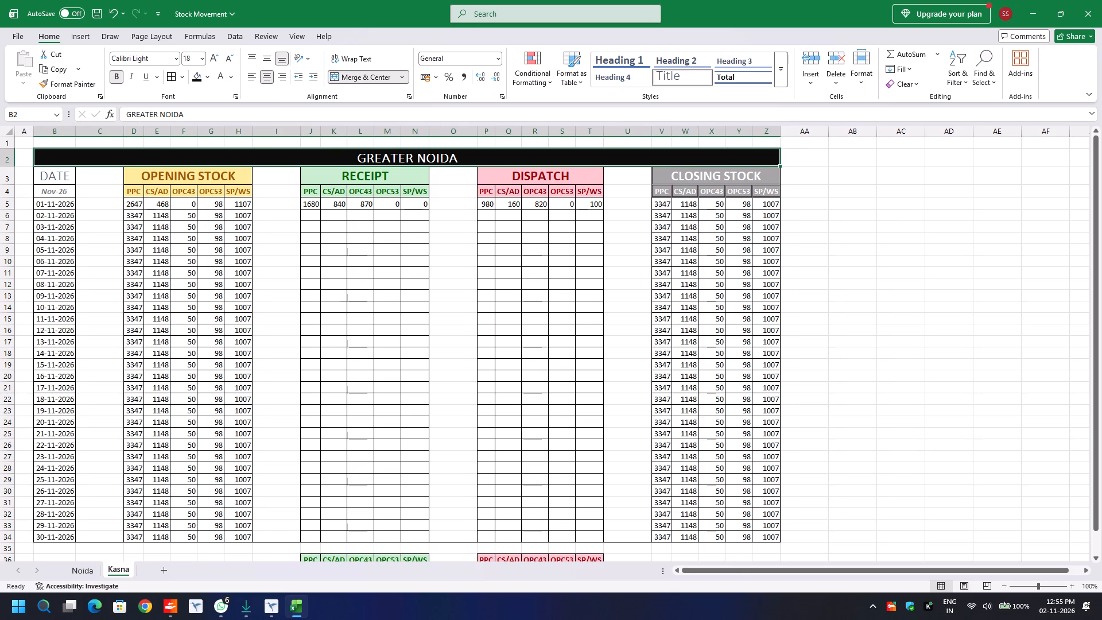
click(1, 128)
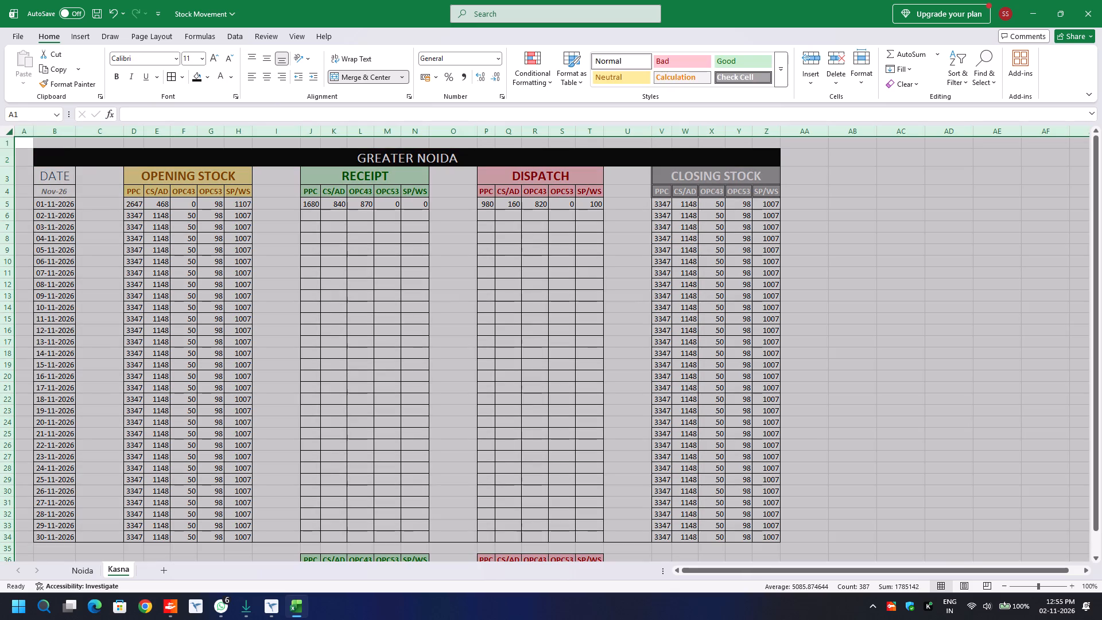
double_click(34, 131)
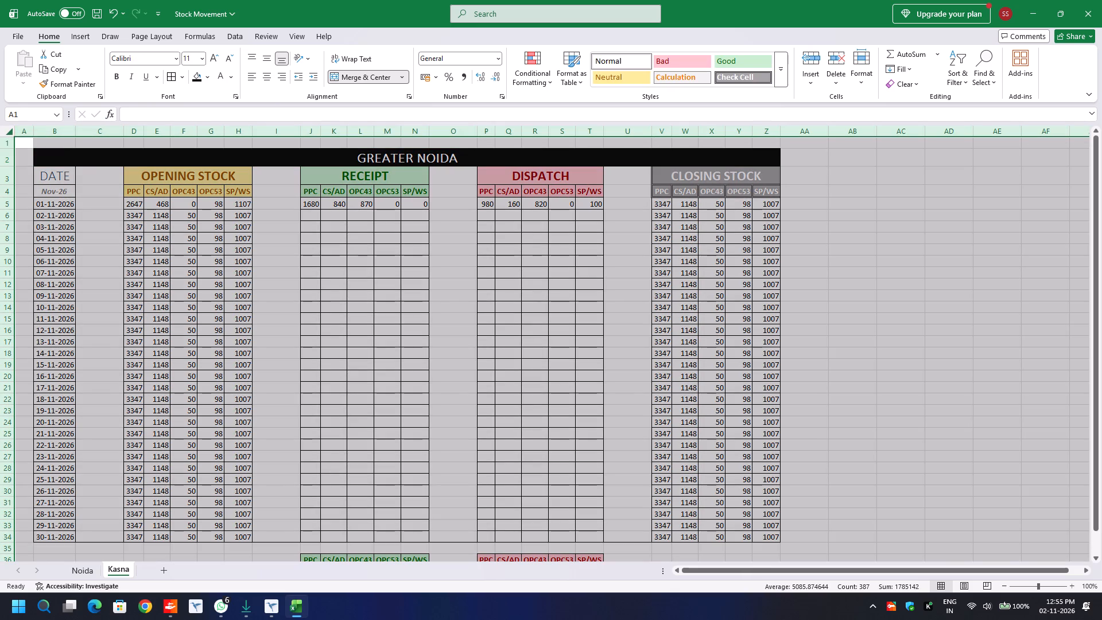
click(112, 210)
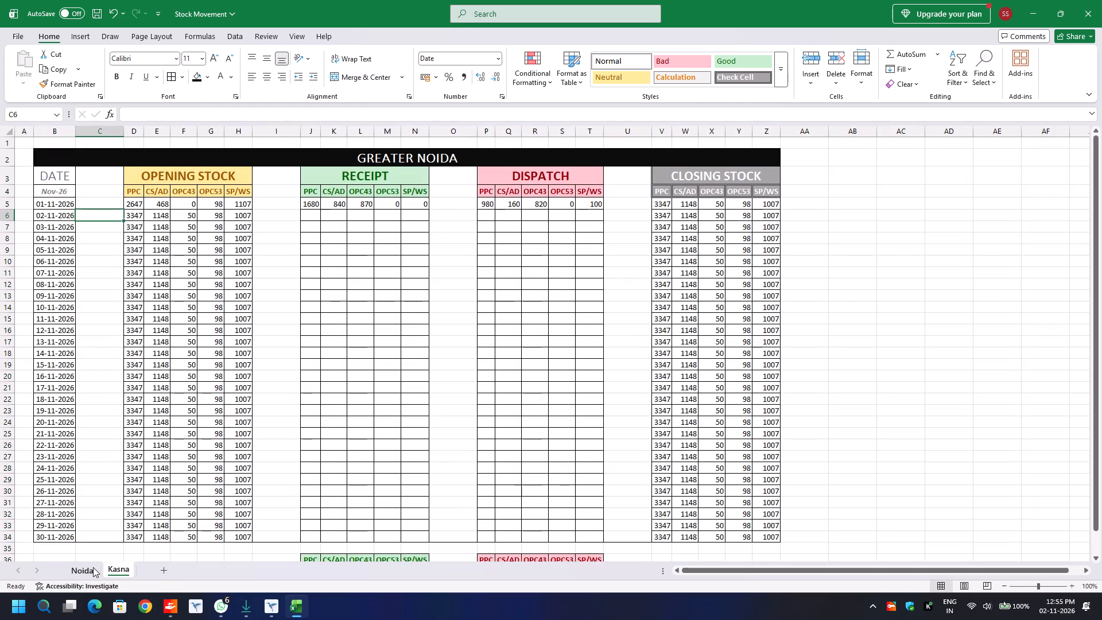
Return to the Noida sheet, select its DATE header cell and save the workbook.
click(90, 569)
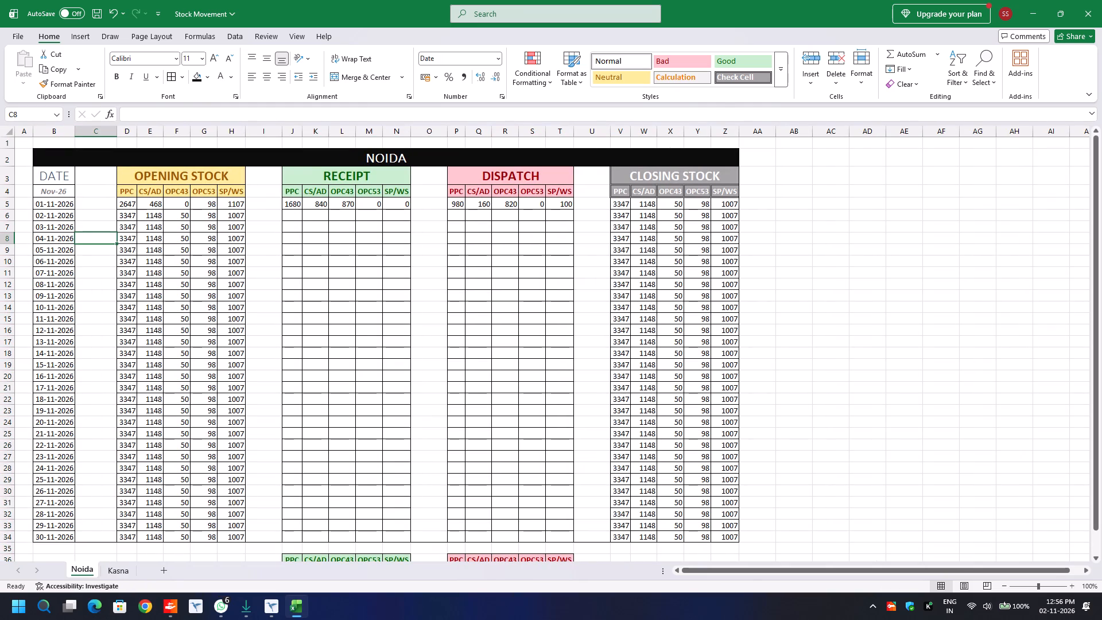
click(46, 176)
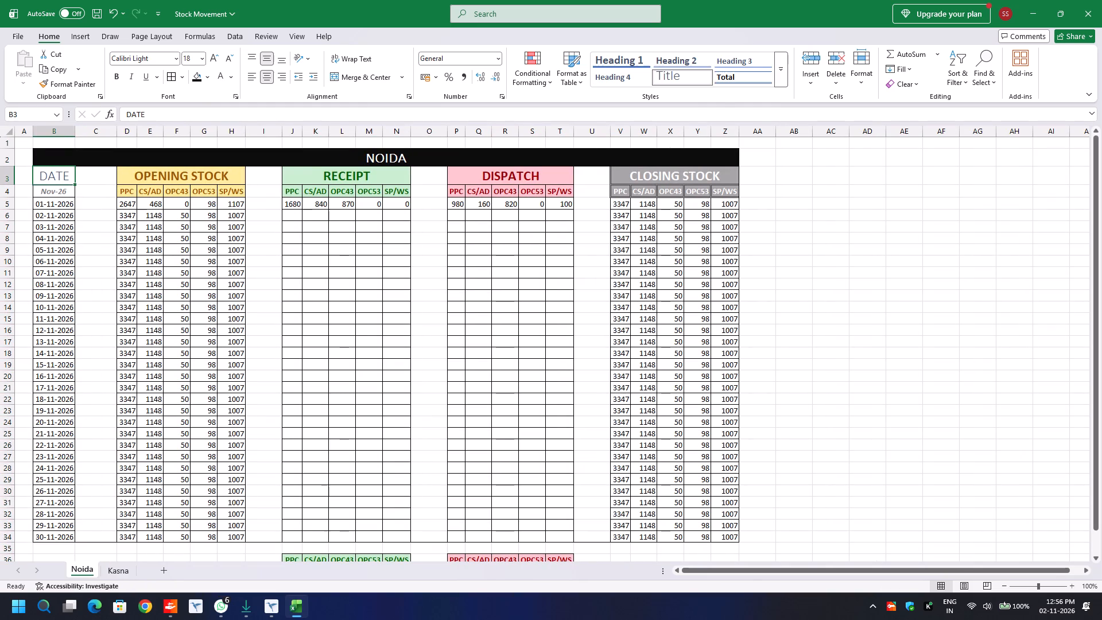
key(ctrl+s)
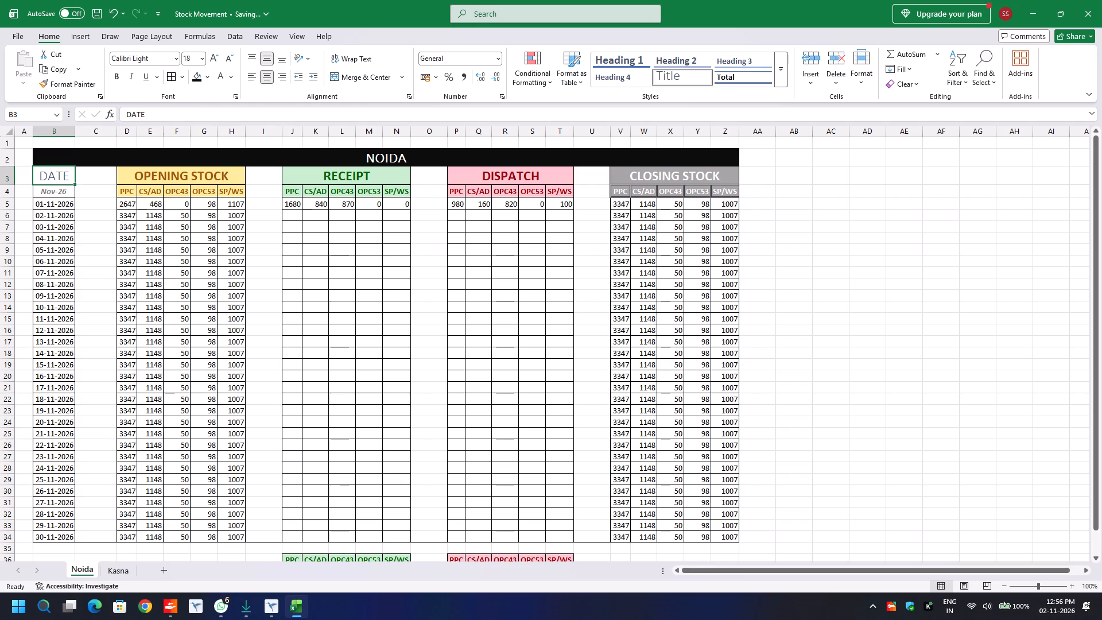
Switch to the Kasna sheet.
click(121, 571)
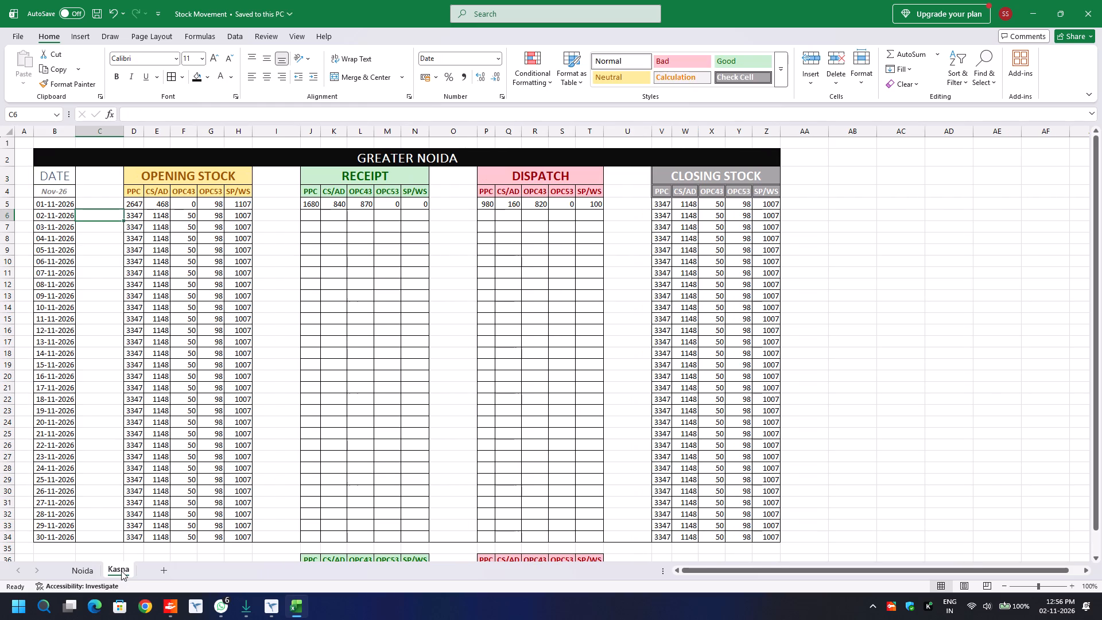
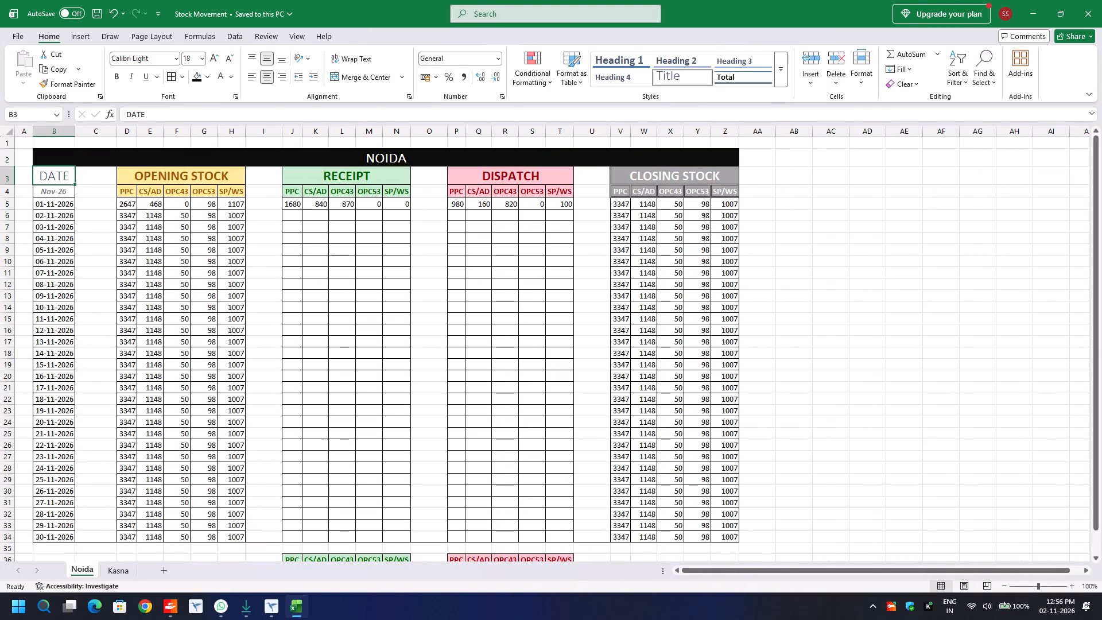
Save the workbook.
key(ctrl+s)
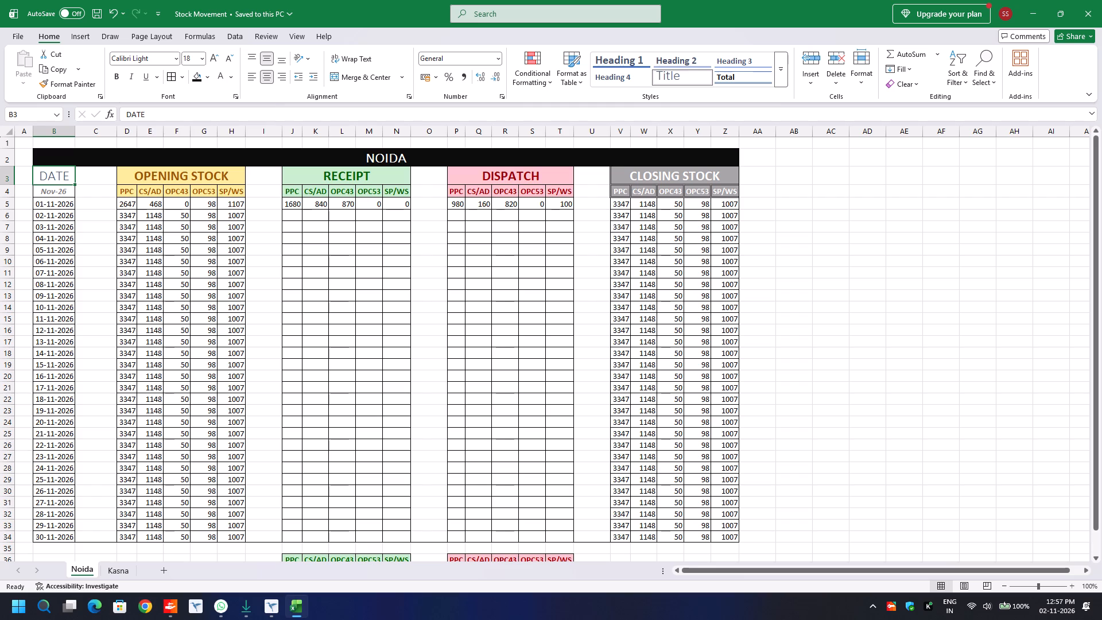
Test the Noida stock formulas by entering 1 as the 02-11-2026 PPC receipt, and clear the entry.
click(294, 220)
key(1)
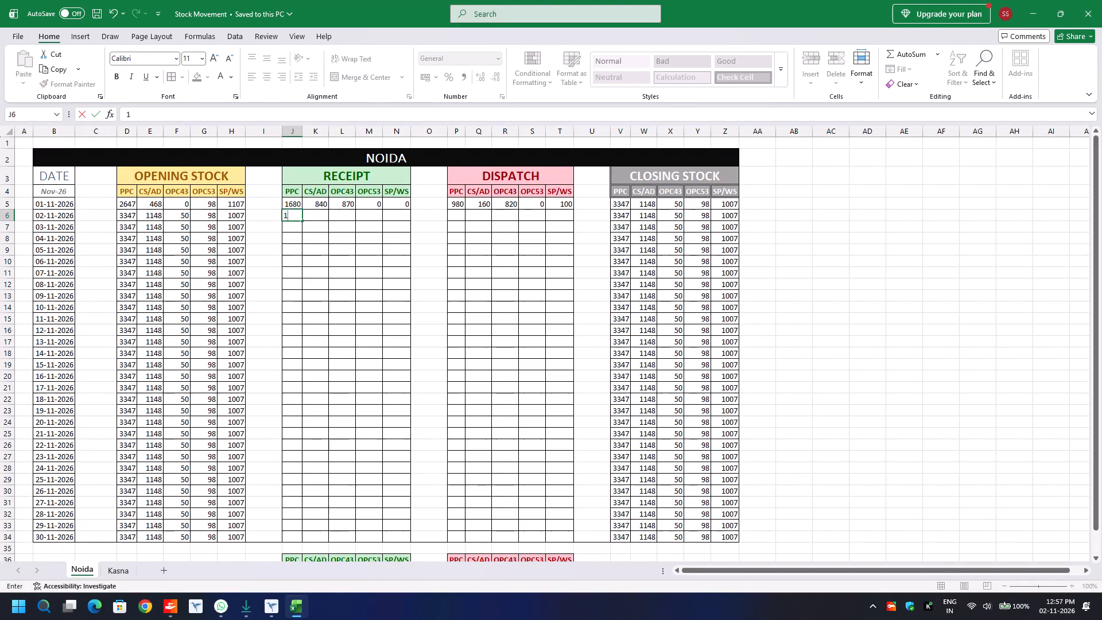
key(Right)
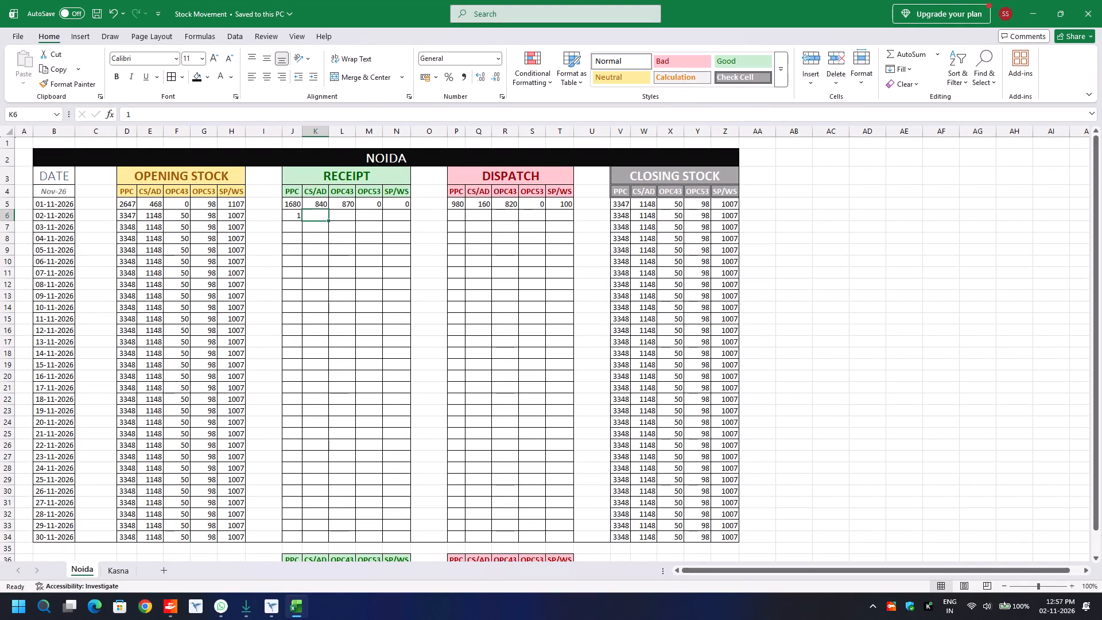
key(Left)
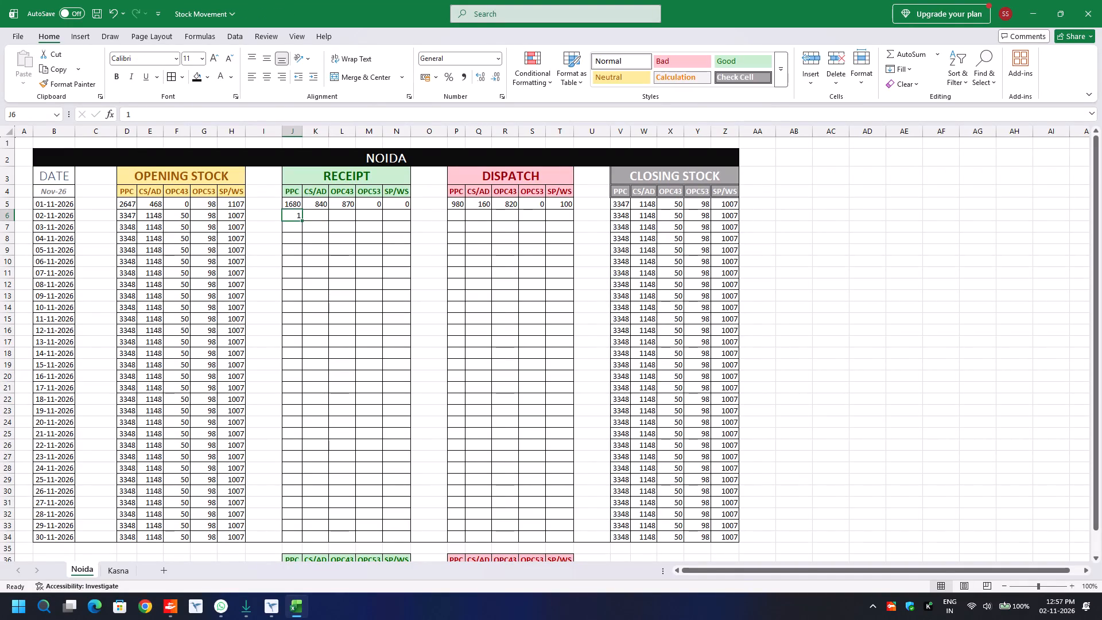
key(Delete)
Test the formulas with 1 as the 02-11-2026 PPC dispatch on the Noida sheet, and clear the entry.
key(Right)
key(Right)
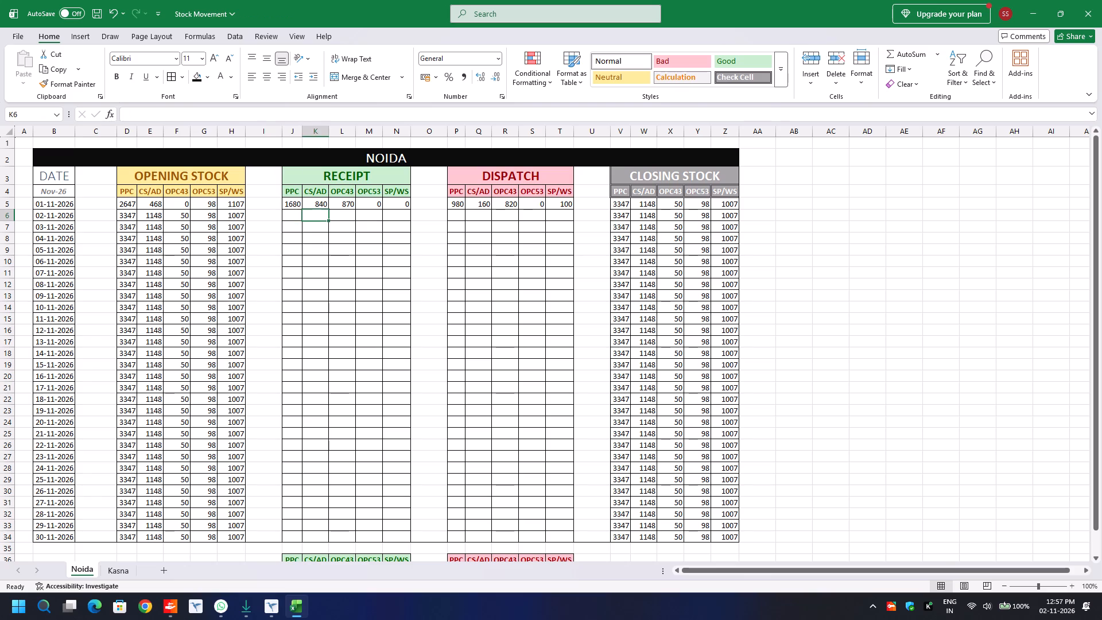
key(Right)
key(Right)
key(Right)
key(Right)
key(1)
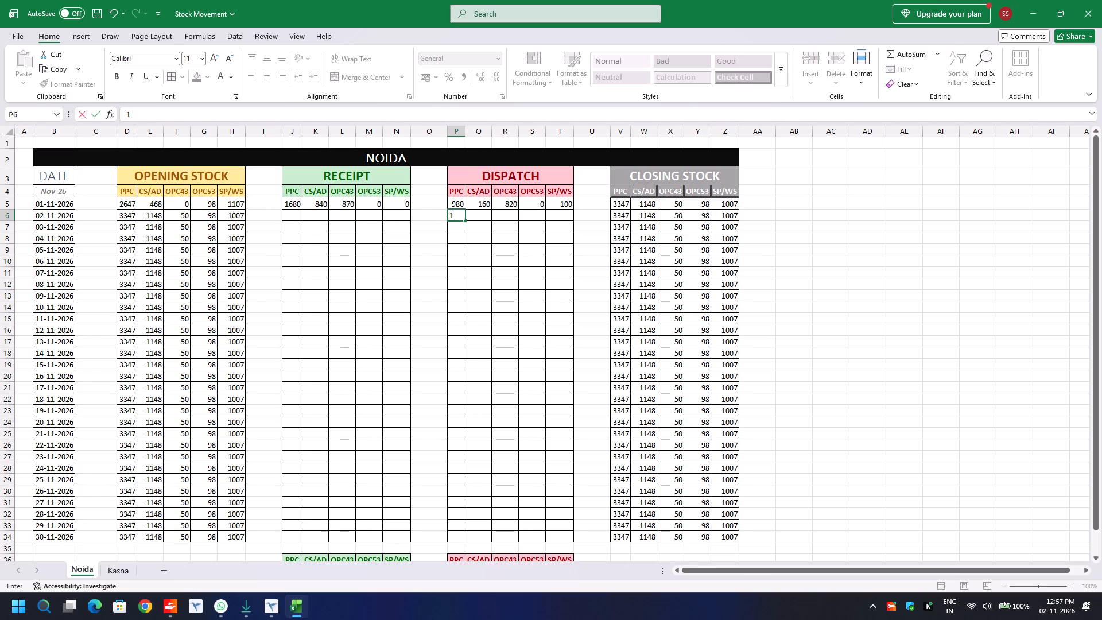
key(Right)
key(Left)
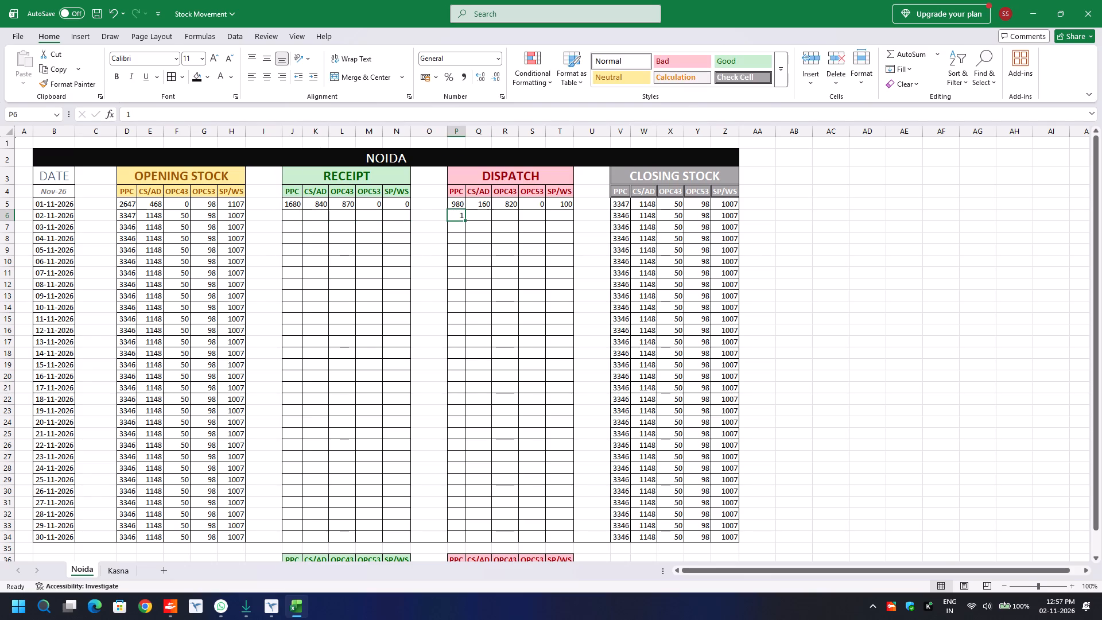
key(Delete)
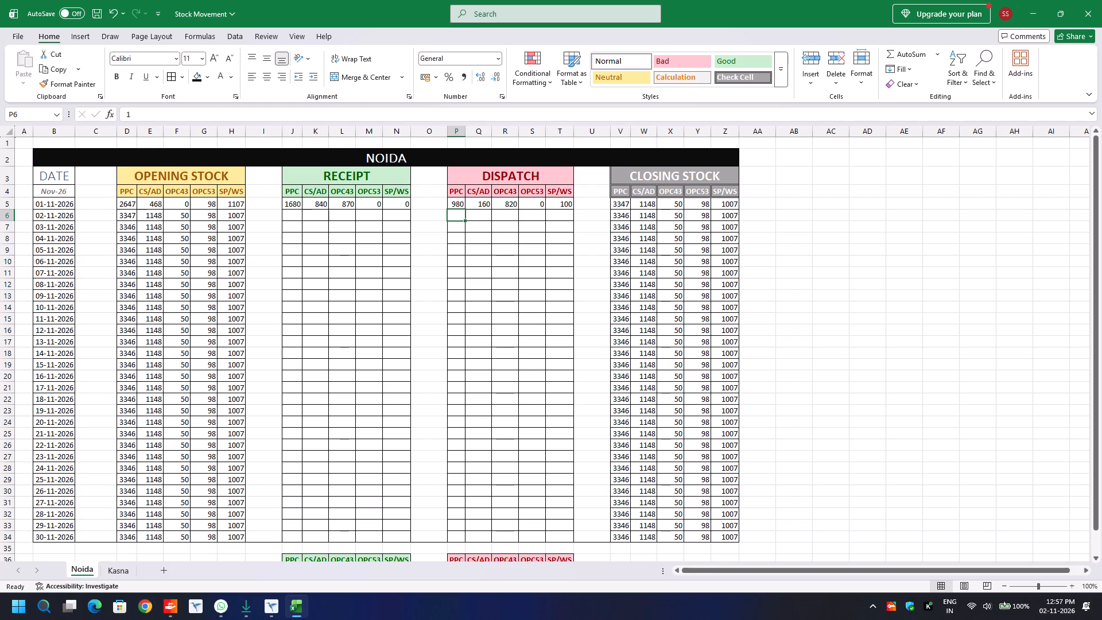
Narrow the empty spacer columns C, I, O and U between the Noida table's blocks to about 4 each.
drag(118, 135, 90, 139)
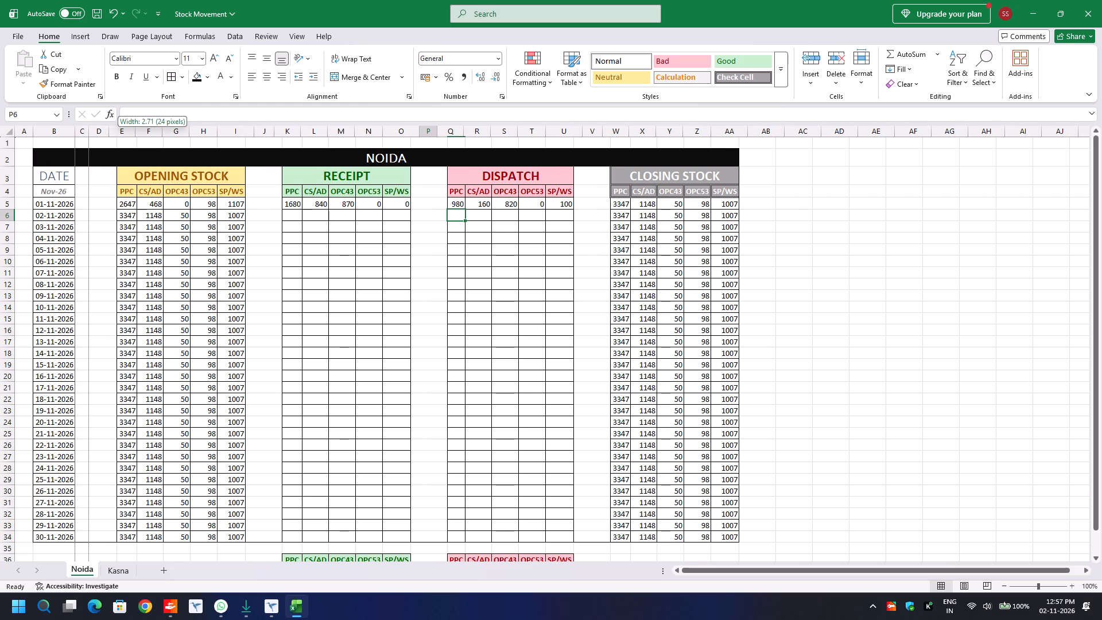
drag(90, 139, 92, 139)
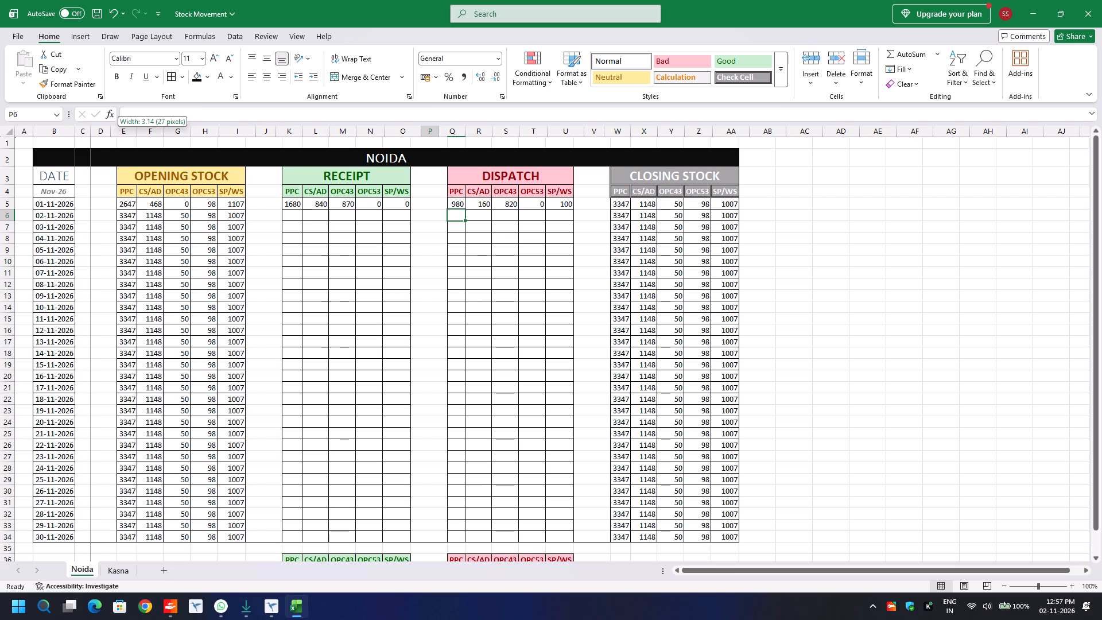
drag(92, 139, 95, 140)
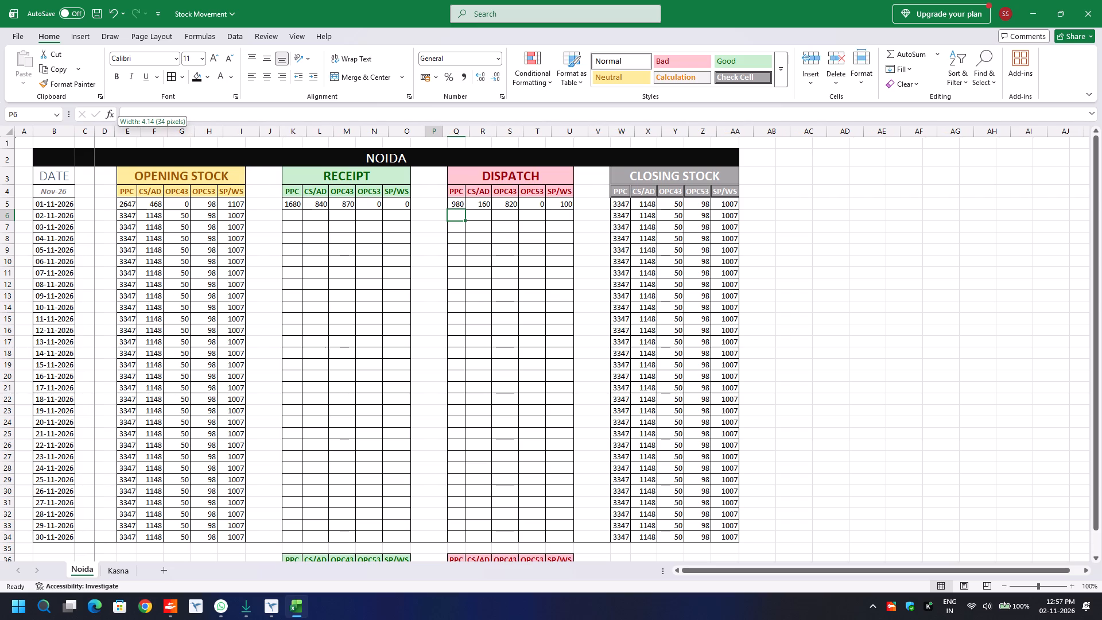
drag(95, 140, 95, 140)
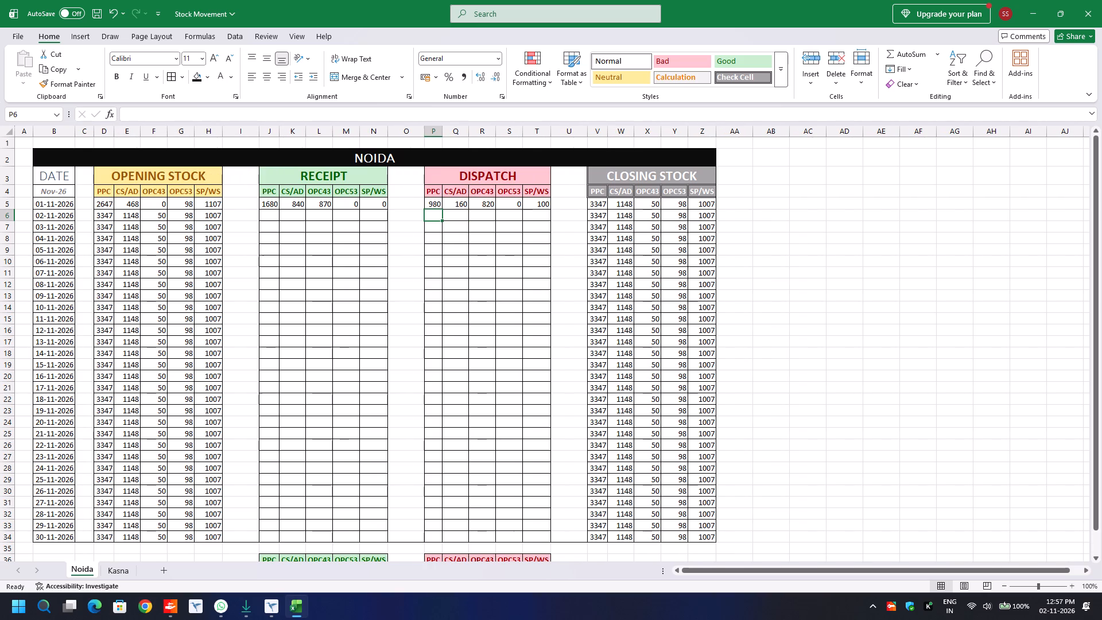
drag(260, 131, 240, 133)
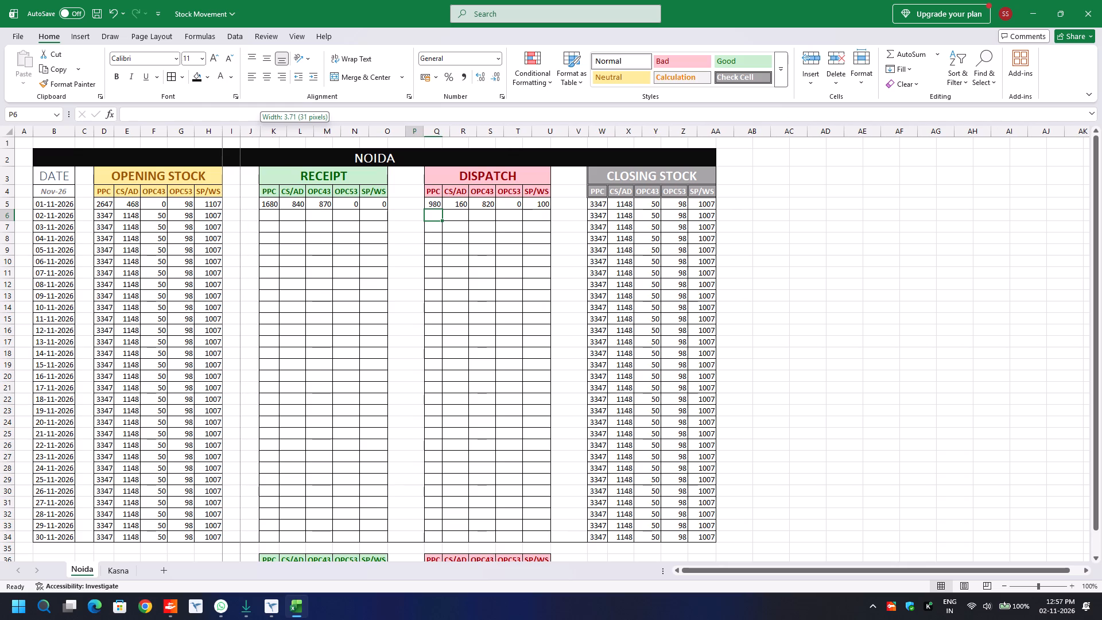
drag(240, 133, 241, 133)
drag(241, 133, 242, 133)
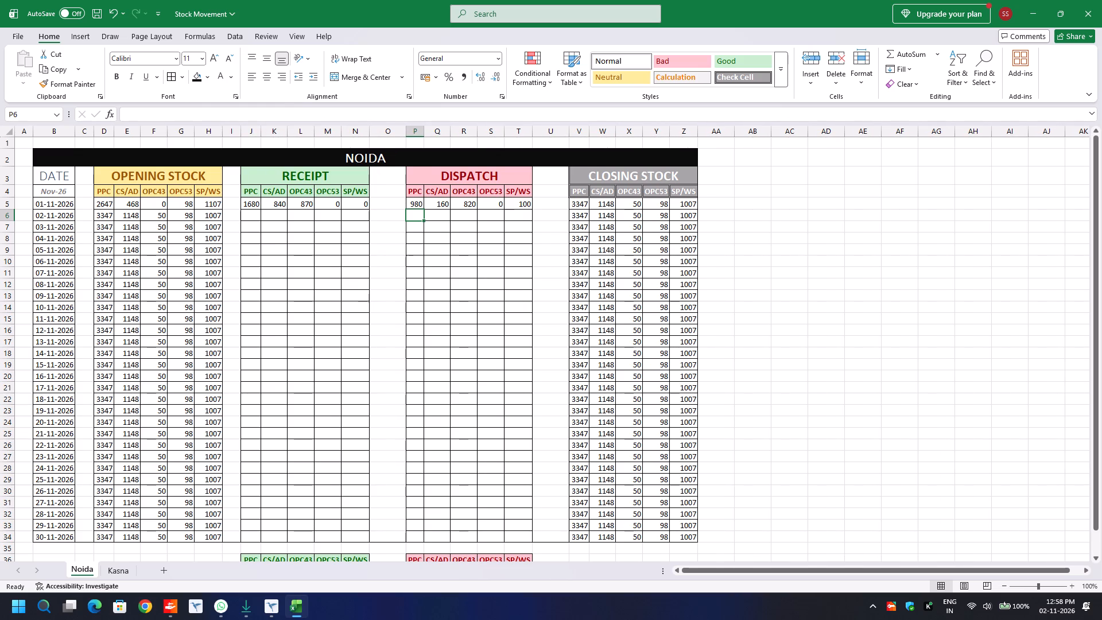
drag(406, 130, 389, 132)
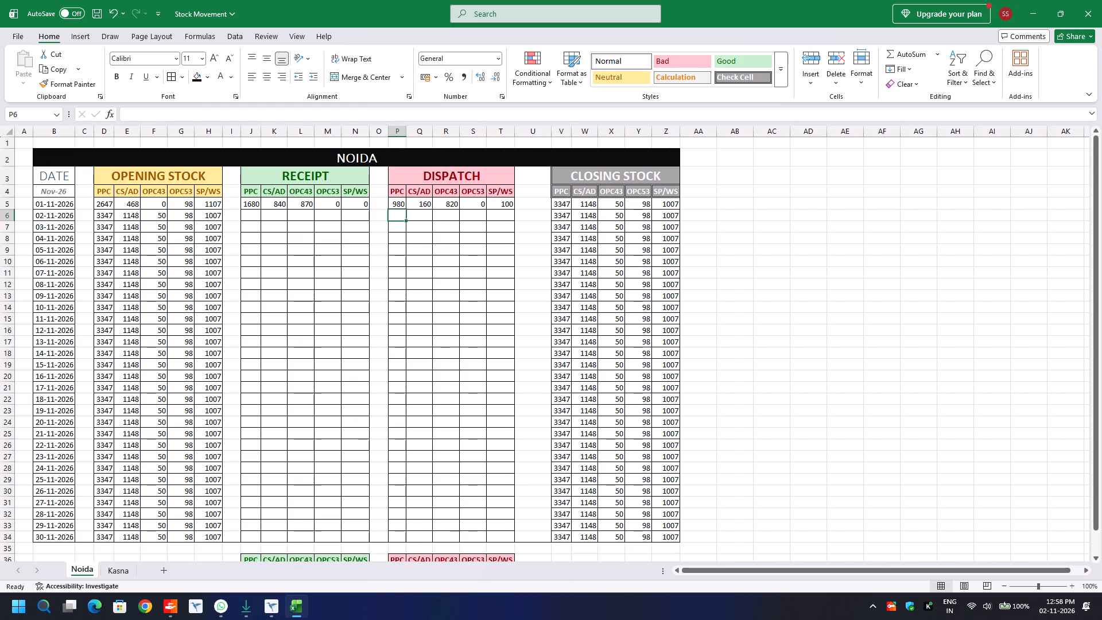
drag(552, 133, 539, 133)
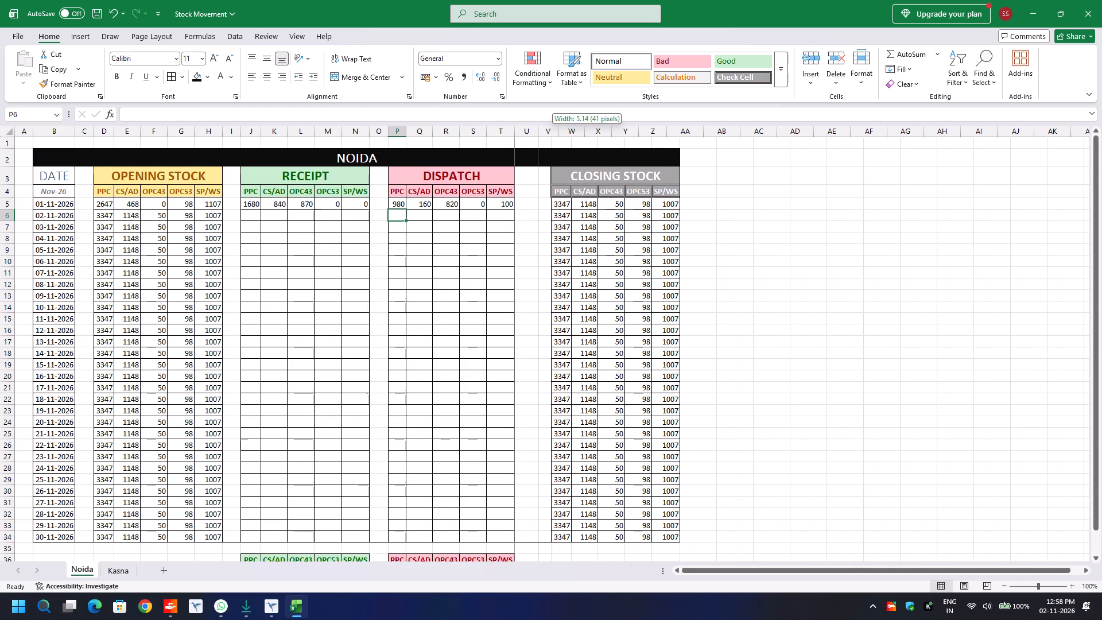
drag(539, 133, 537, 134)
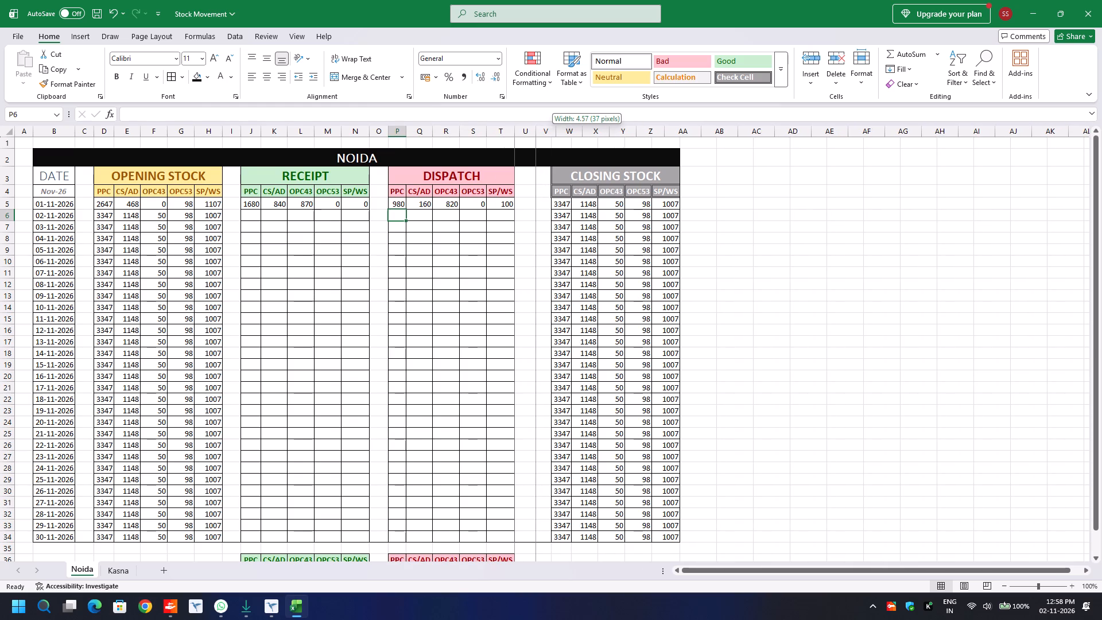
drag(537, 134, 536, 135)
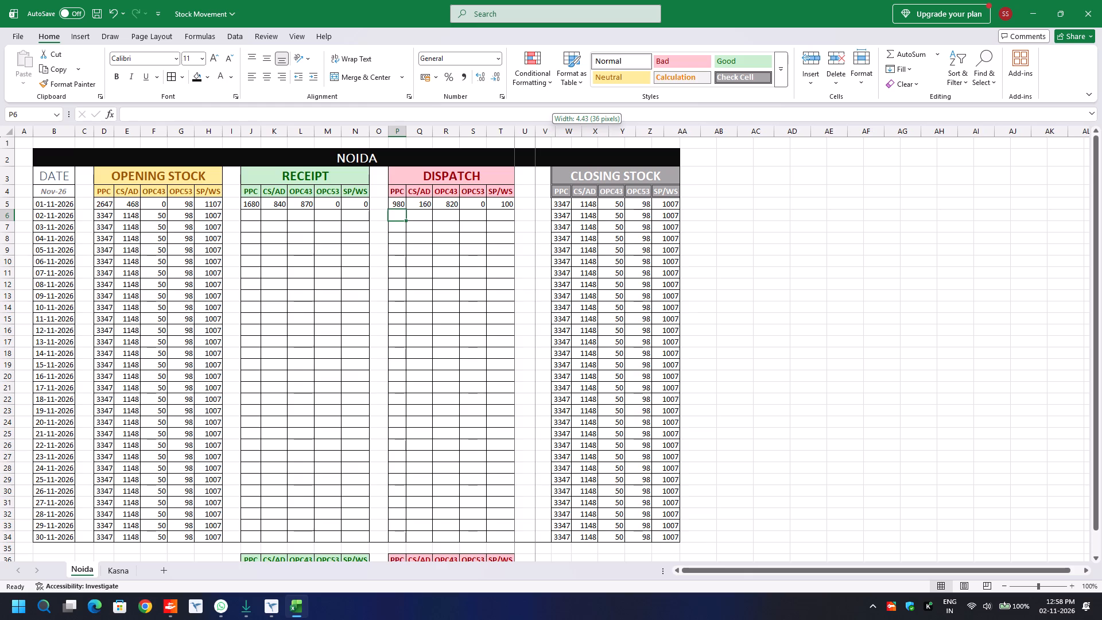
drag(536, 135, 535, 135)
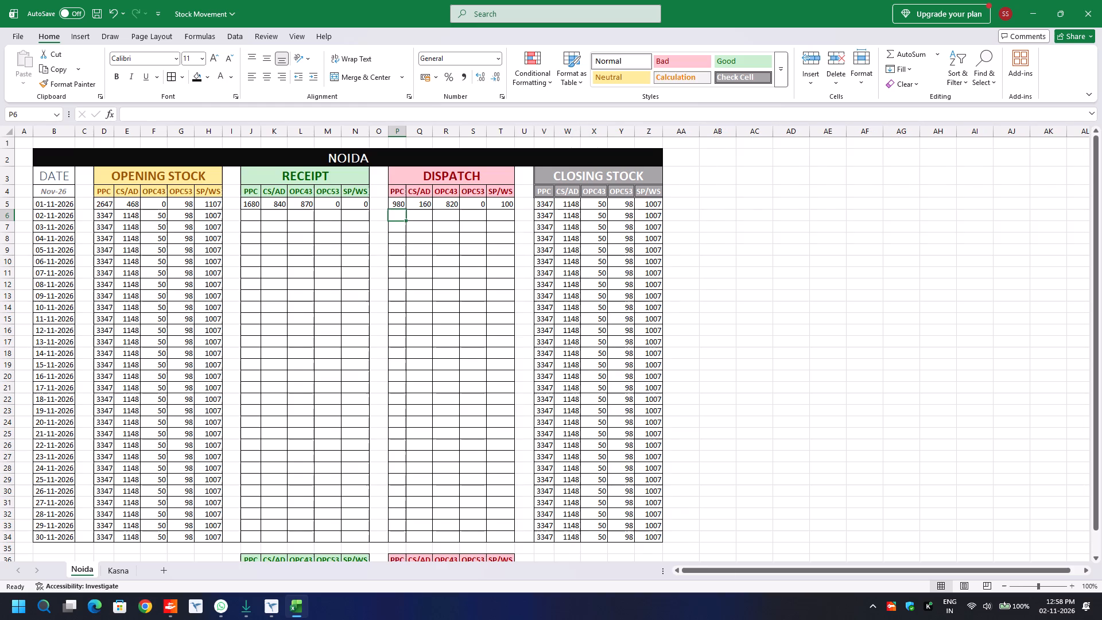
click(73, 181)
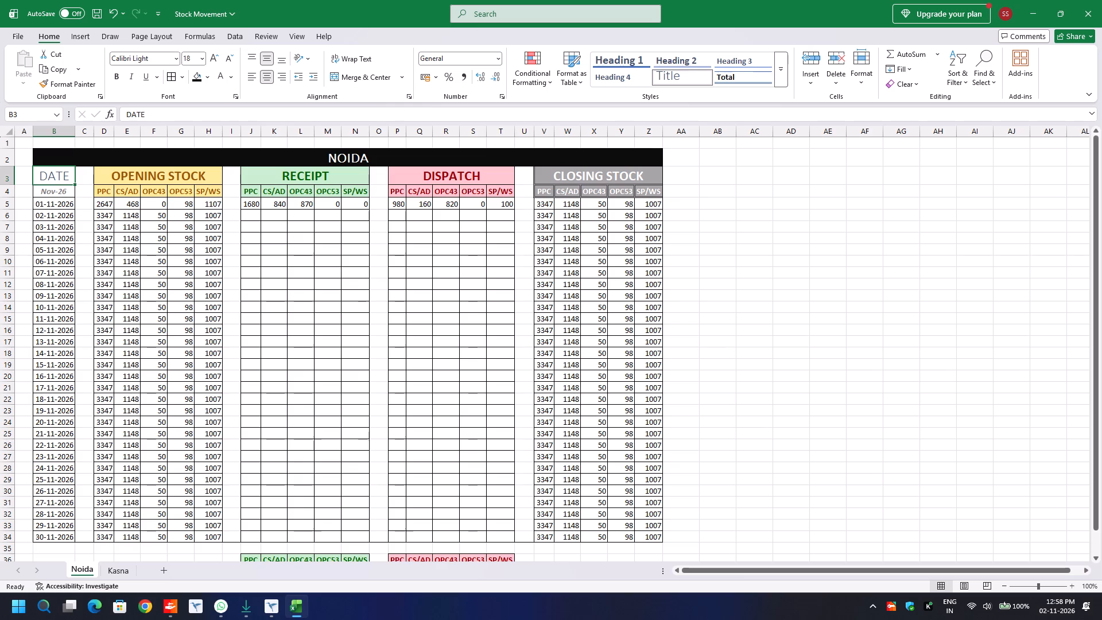
Set the Noida sheet's spacer columns C, I, O and U to a width of about 6.00 each.
drag(94, 131, 100, 133)
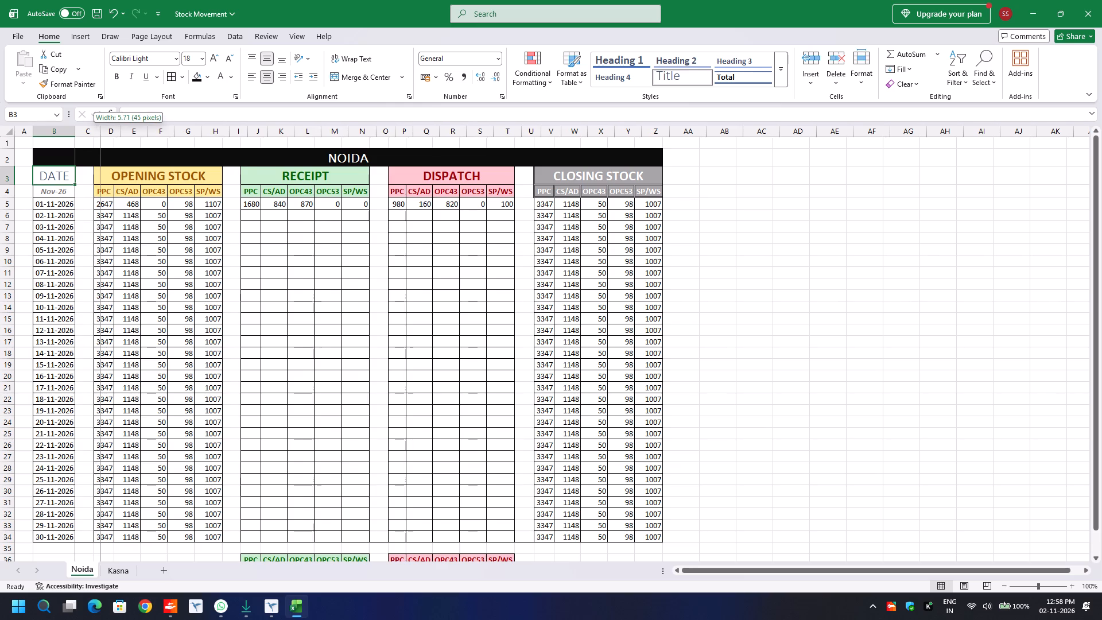
drag(100, 133, 102, 133)
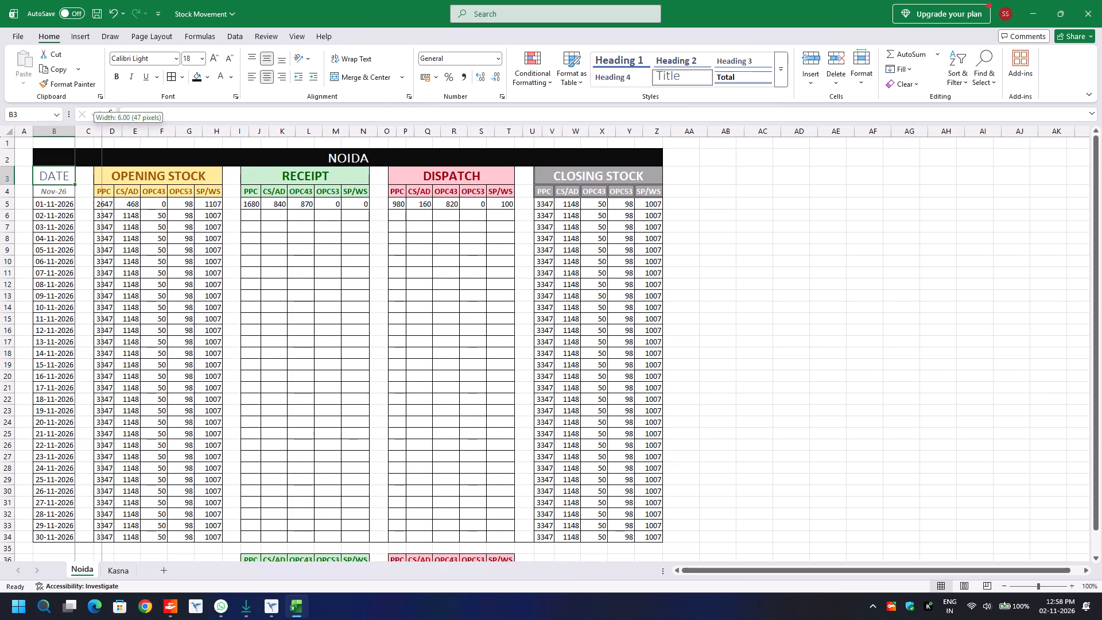
drag(102, 133, 102, 134)
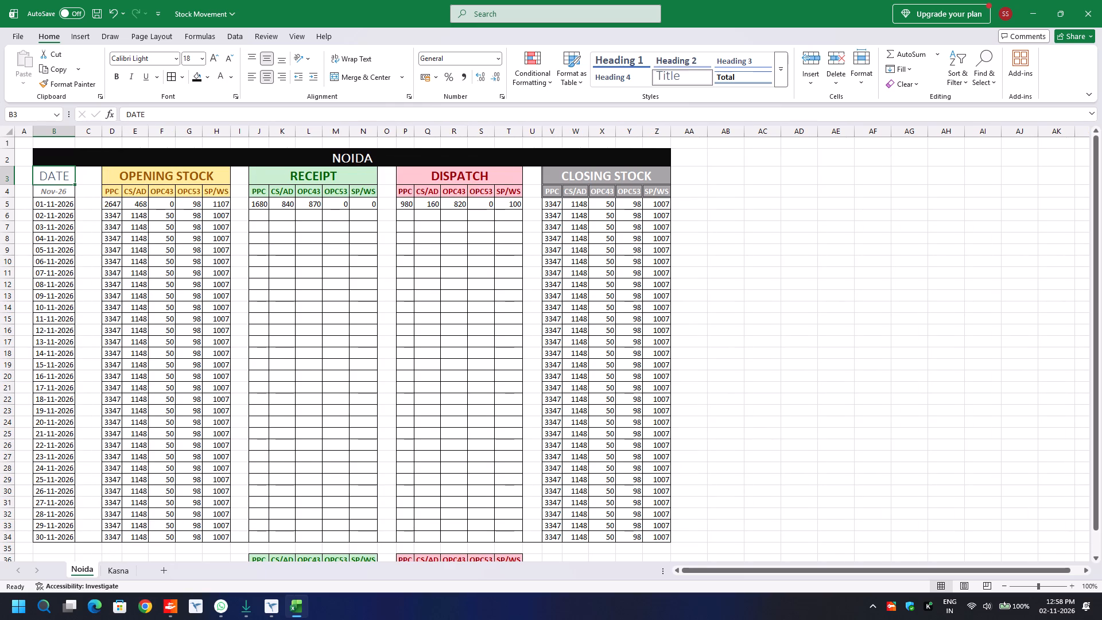
drag(252, 130, 257, 131)
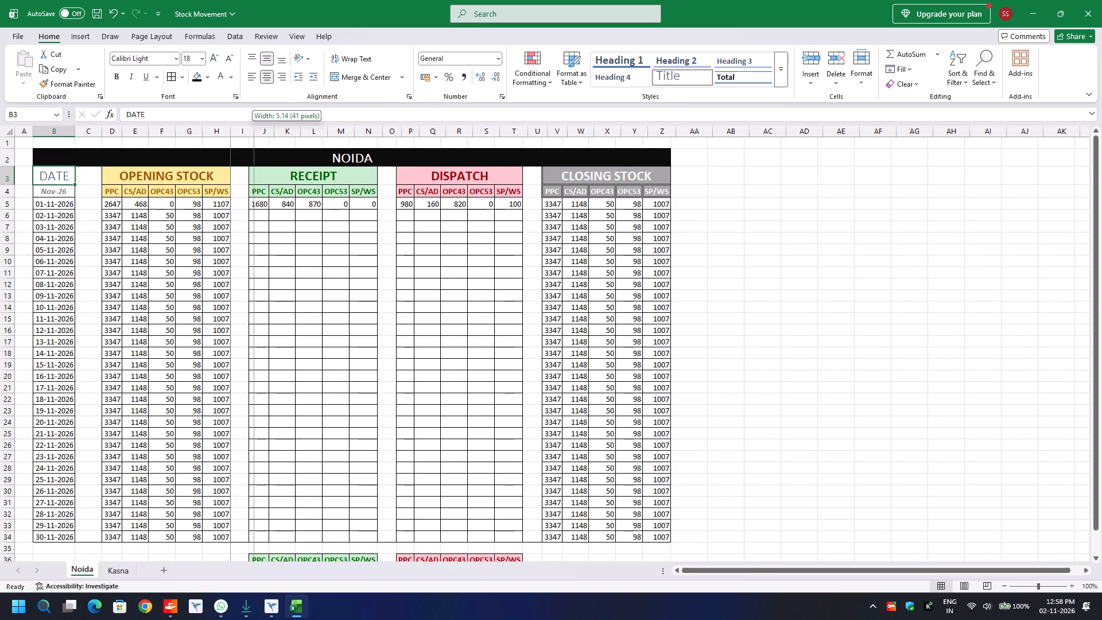
drag(257, 131, 261, 132)
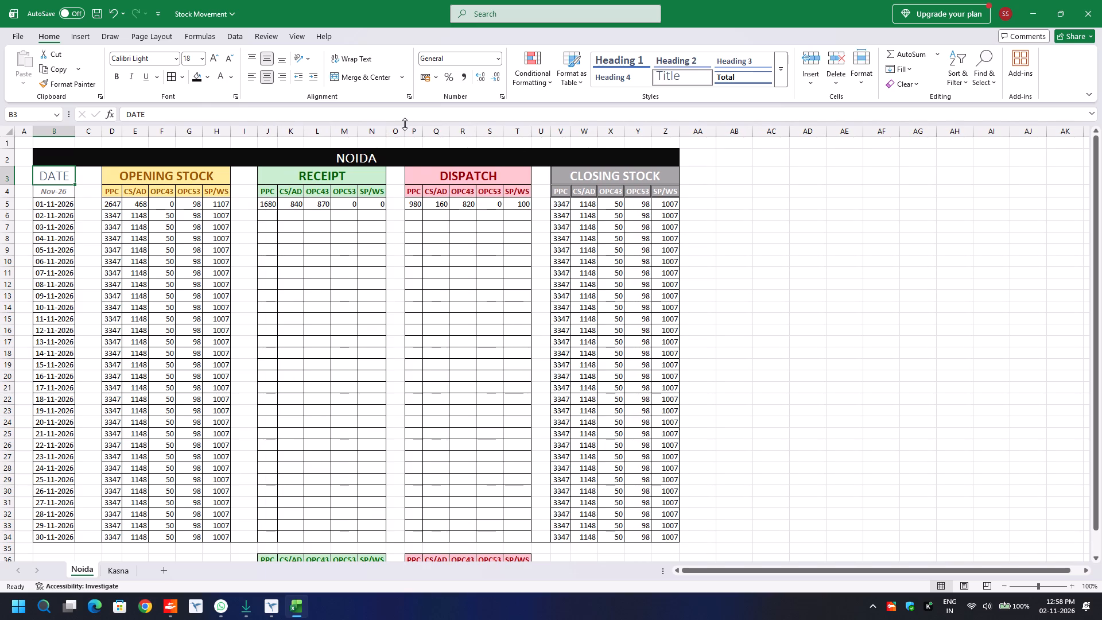
drag(406, 131, 411, 133)
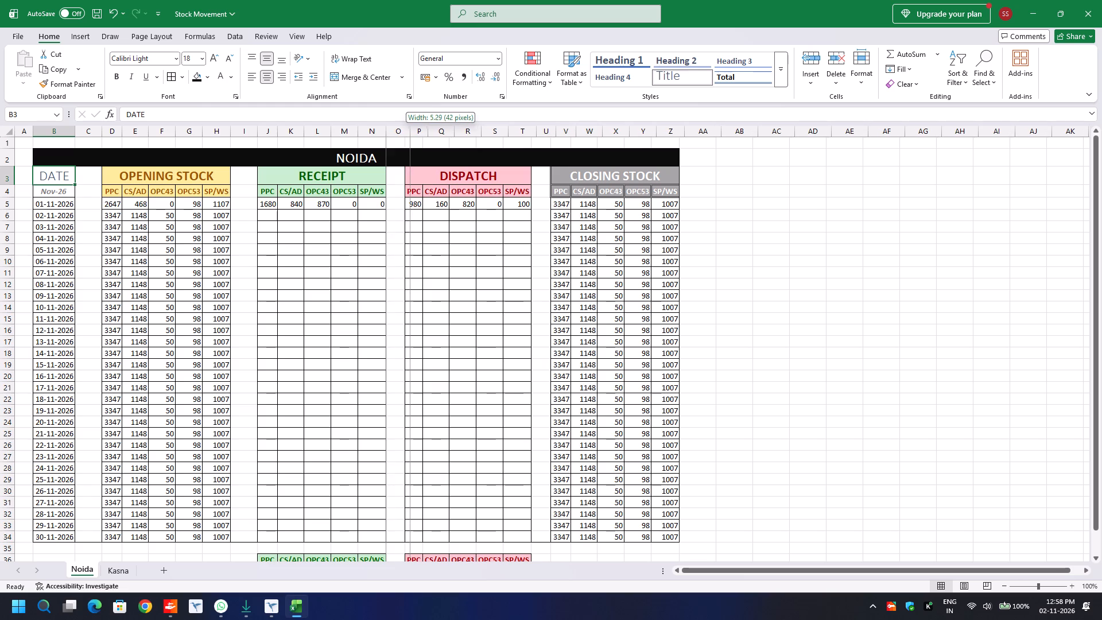
drag(411, 133, 414, 134)
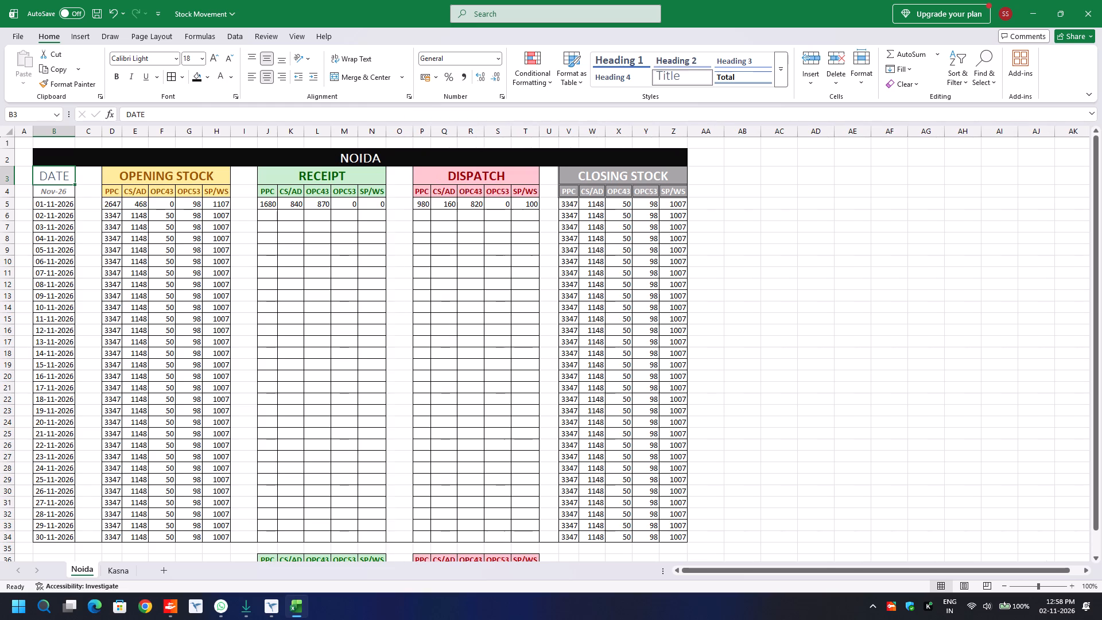
drag(560, 132, 567, 133)
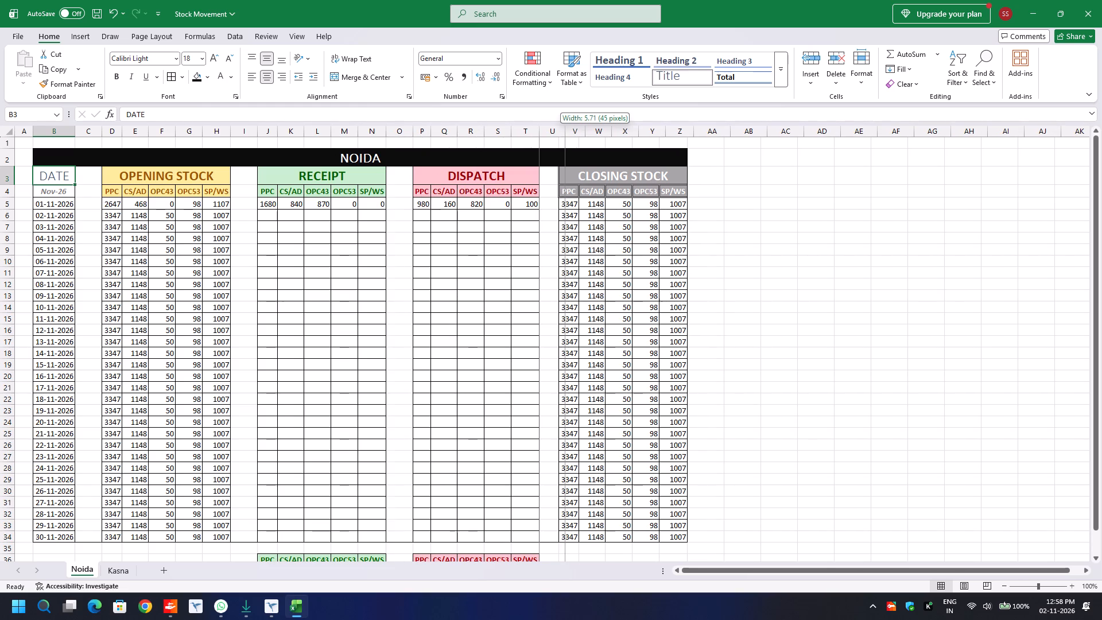
drag(567, 133, 567, 134)
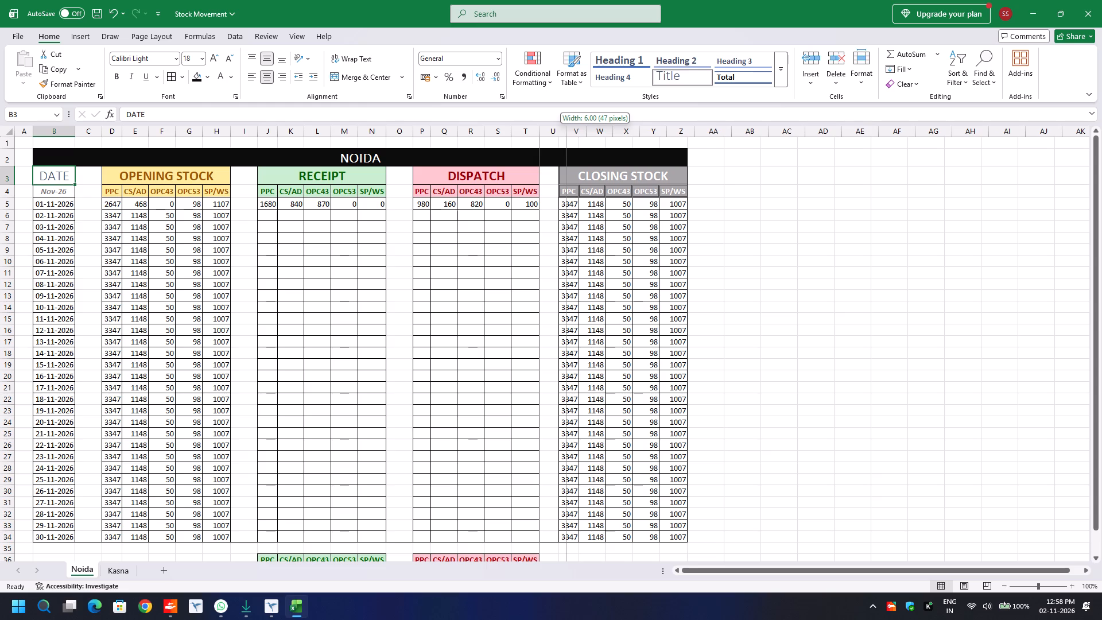
drag(567, 134, 568, 134)
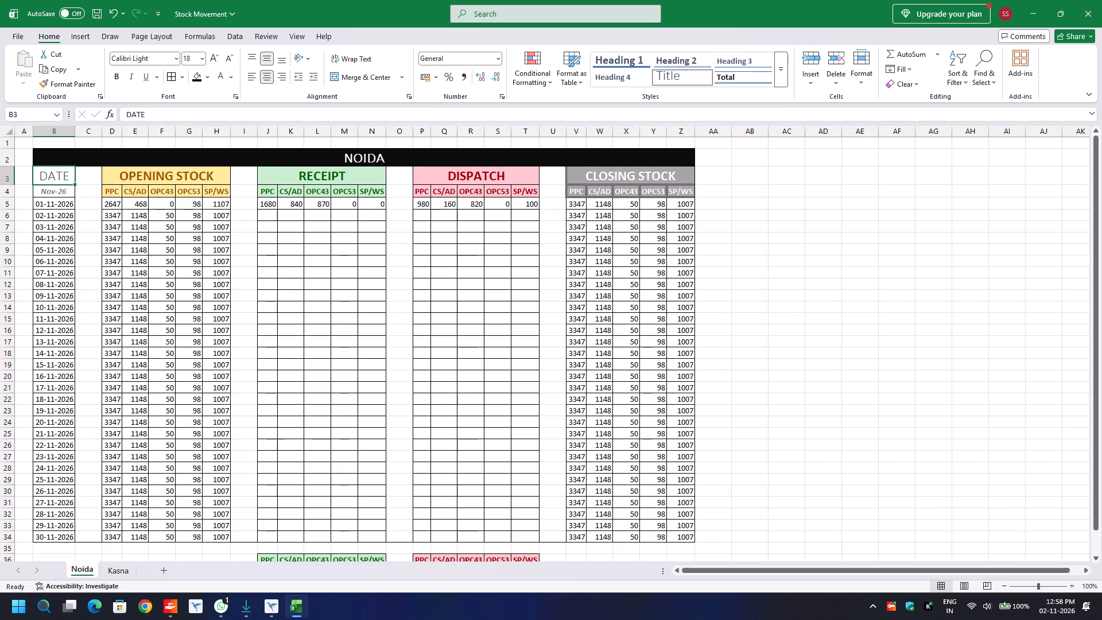
Select the Noida sheet's DATE header cell and save the workbook.
click(61, 181)
key(ctrl+s)
On the Kasna sheet, narrow the empty spacer columns C, I and O between the table's blocks to about 6 each.
click(121, 571)
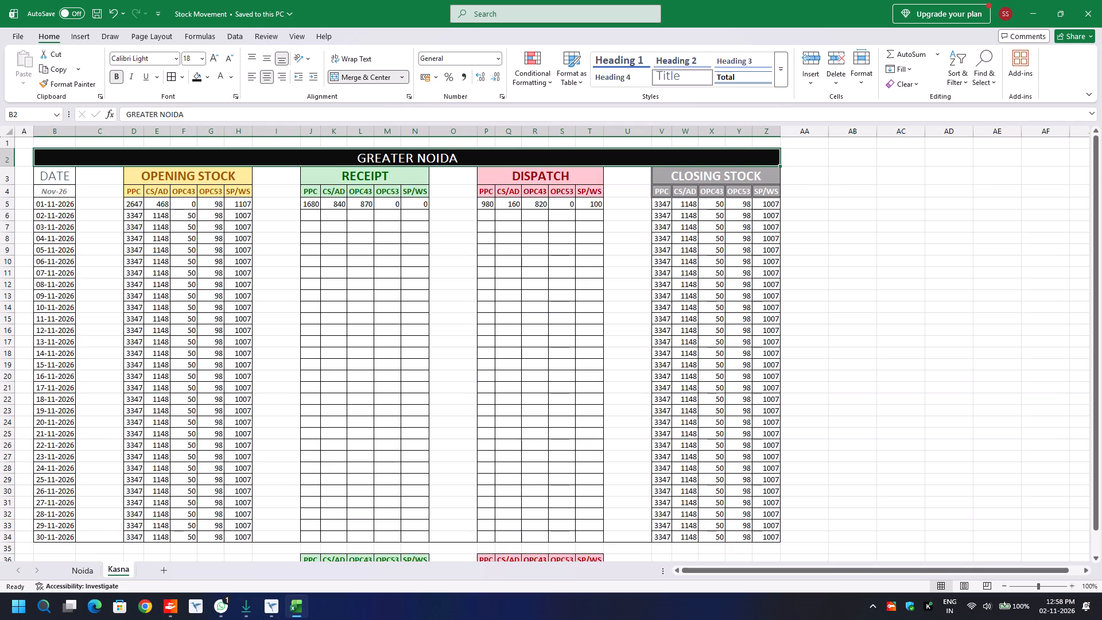
drag(124, 131, 109, 131)
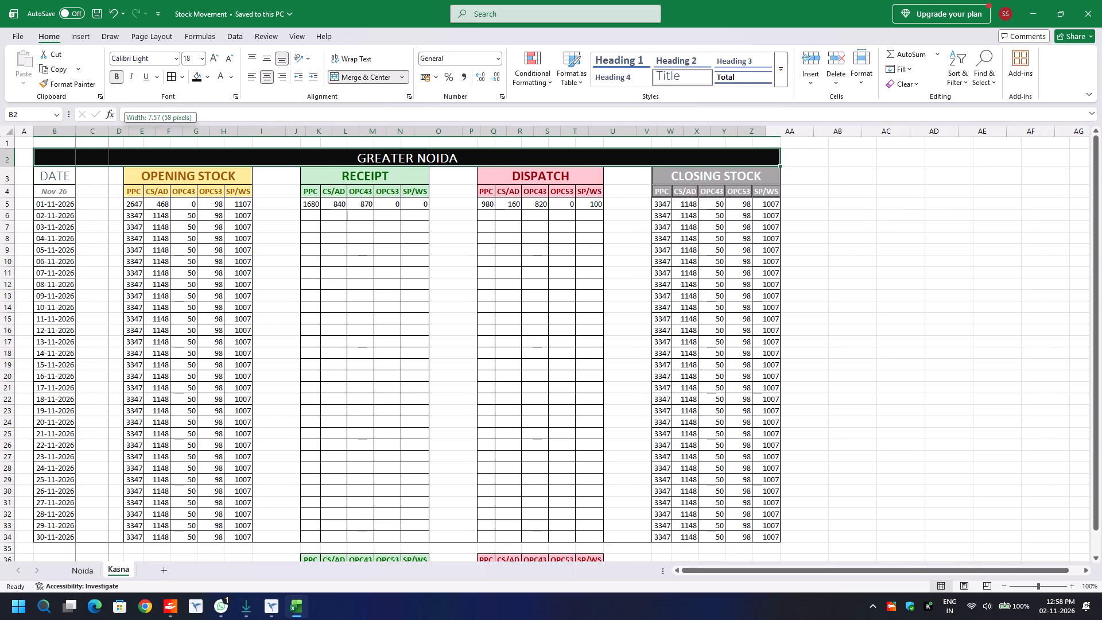
drag(109, 131, 103, 131)
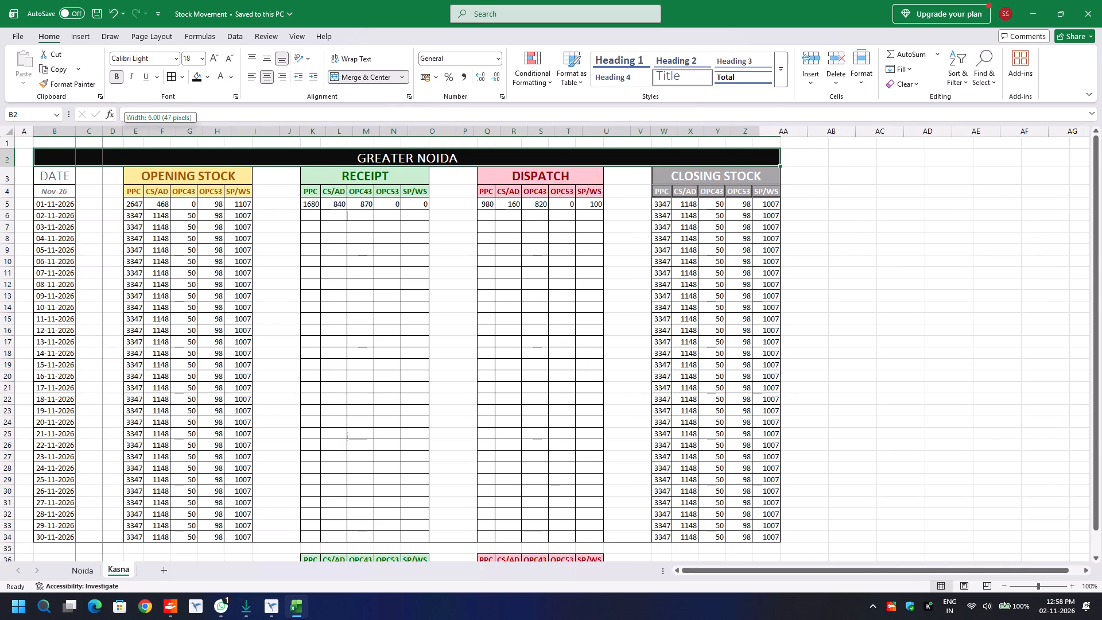
drag(103, 131, 103, 131)
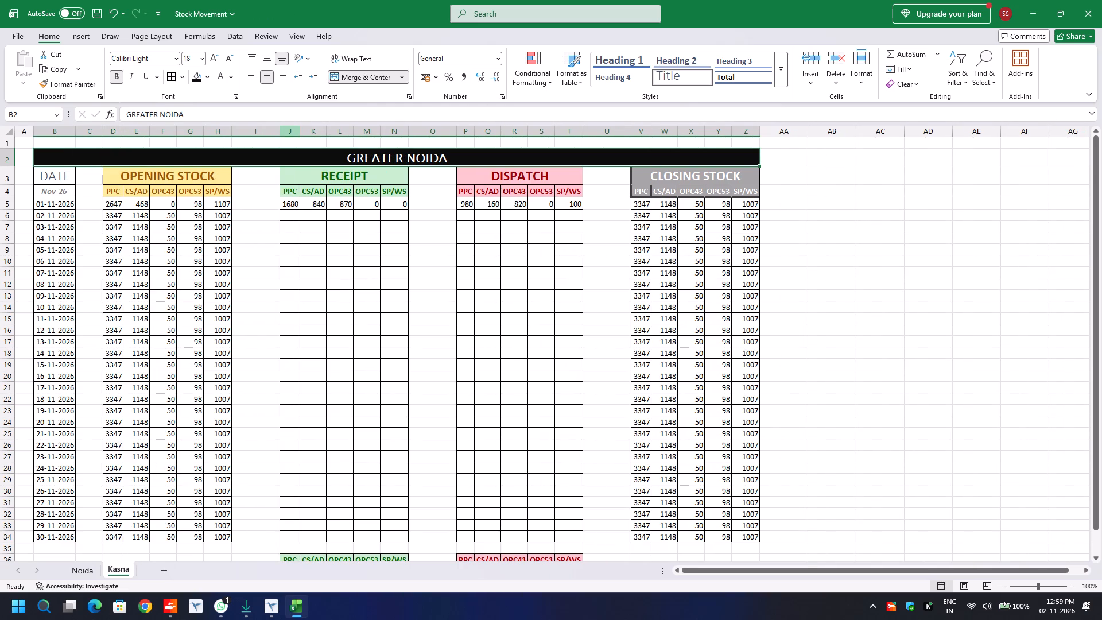
drag(277, 133, 263, 134)
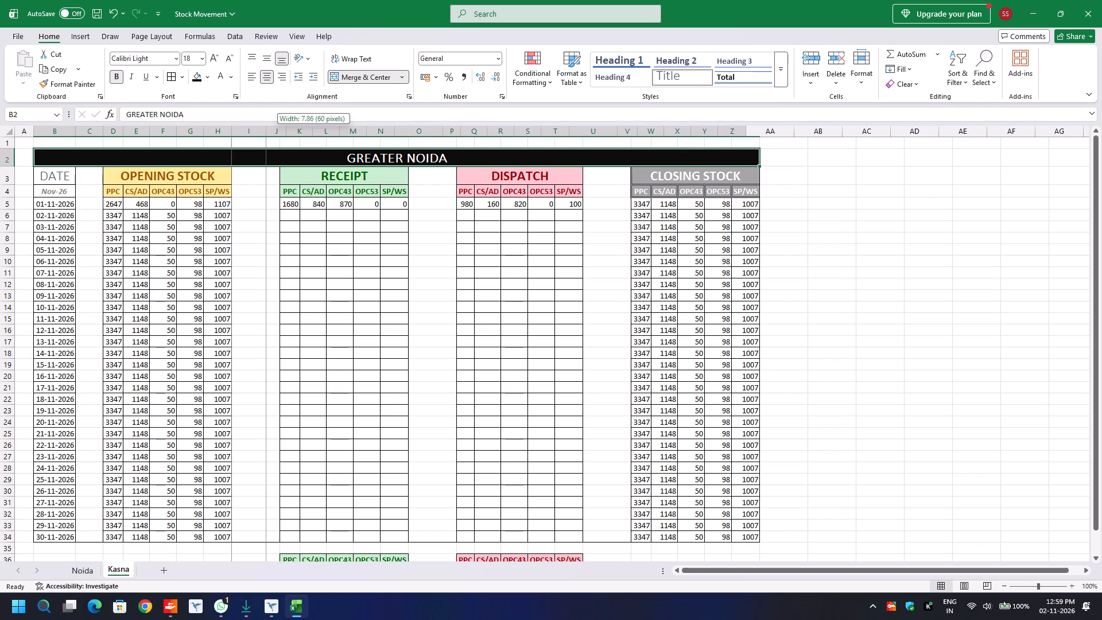
drag(263, 134, 259, 135)
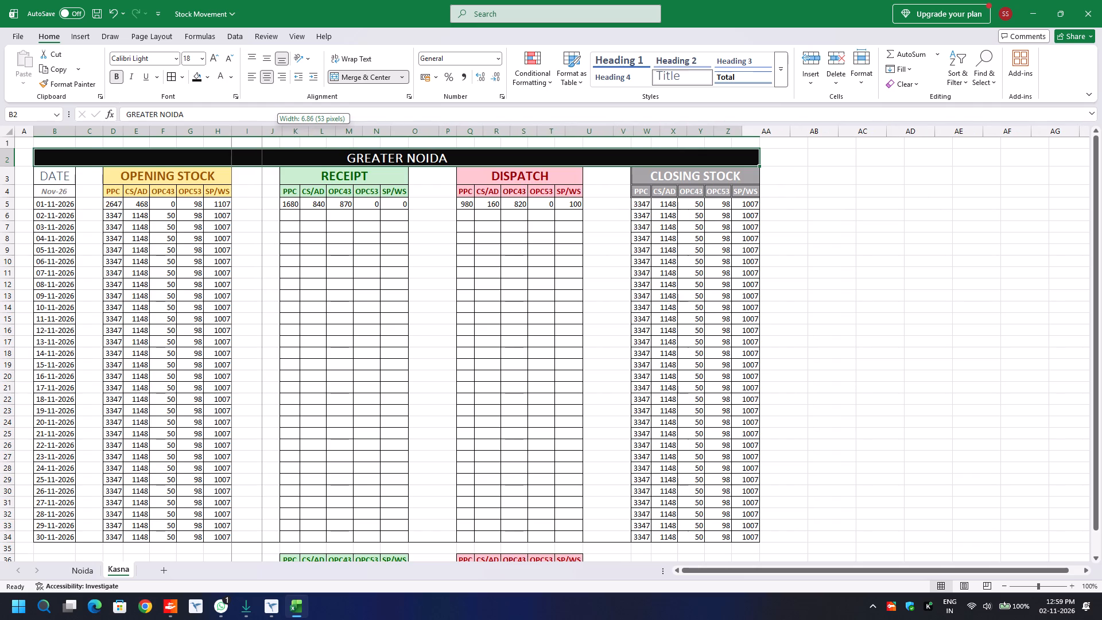
drag(259, 135, 258, 137)
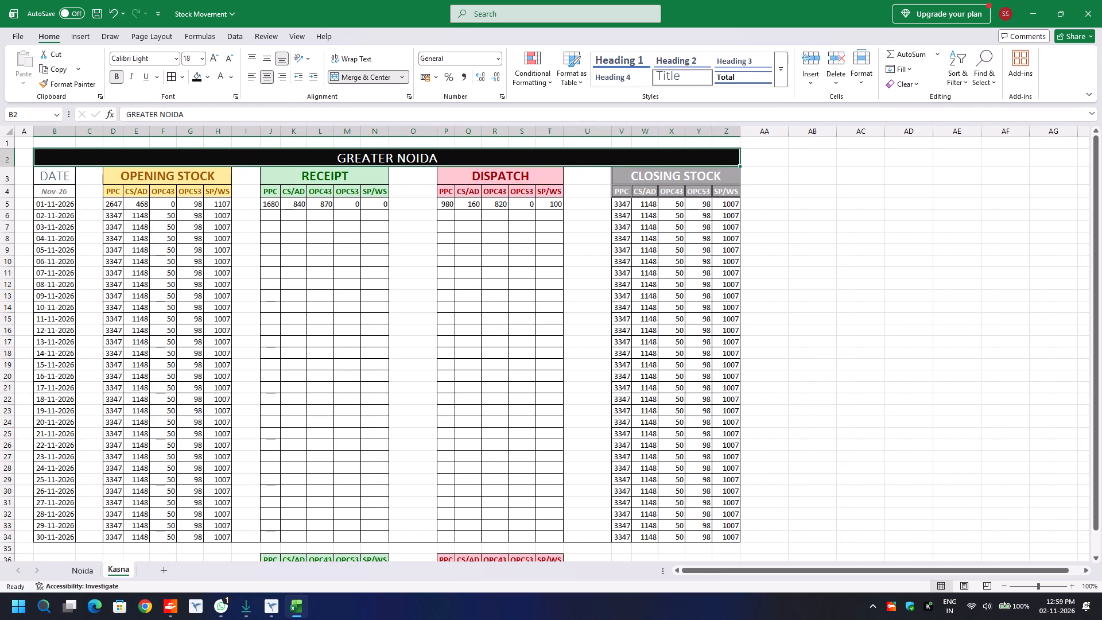
click(261, 131)
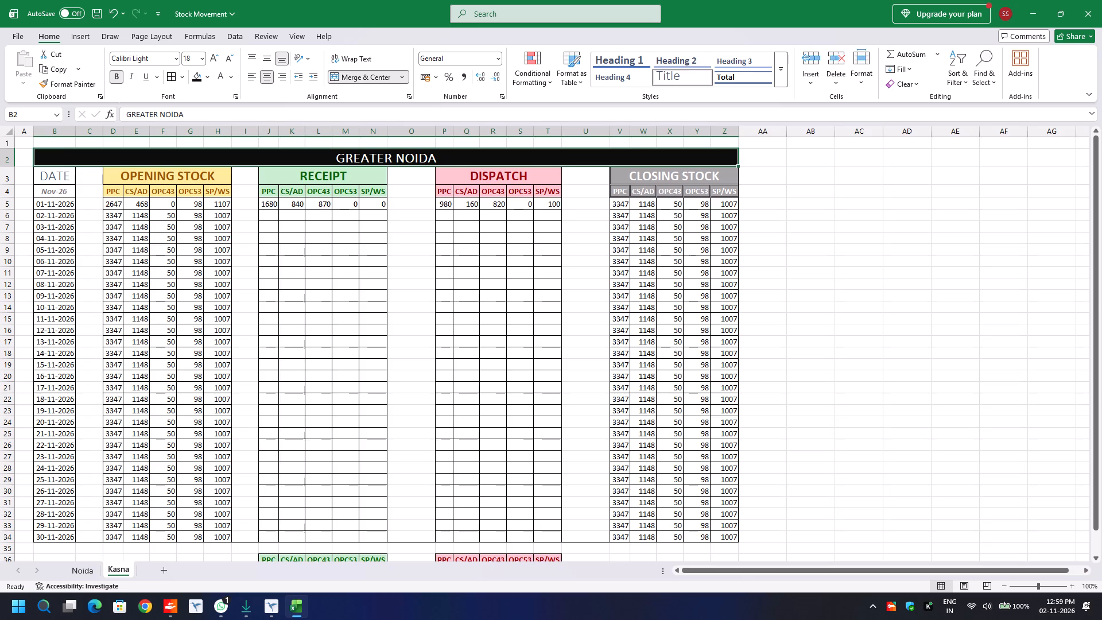
drag(437, 132, 436, 132)
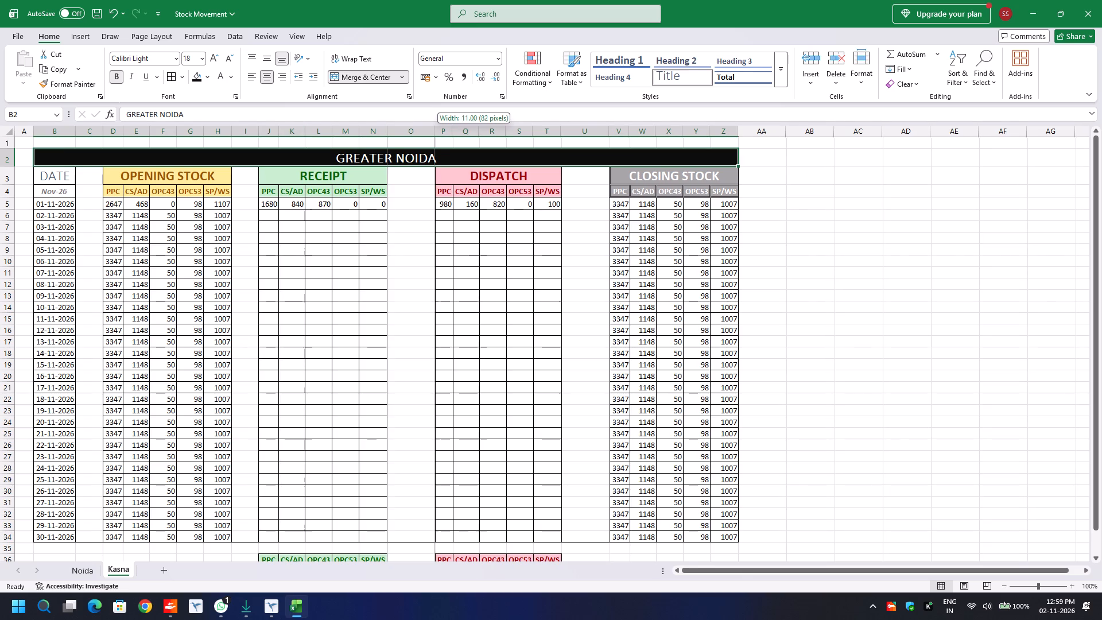
drag(436, 132, 417, 133)
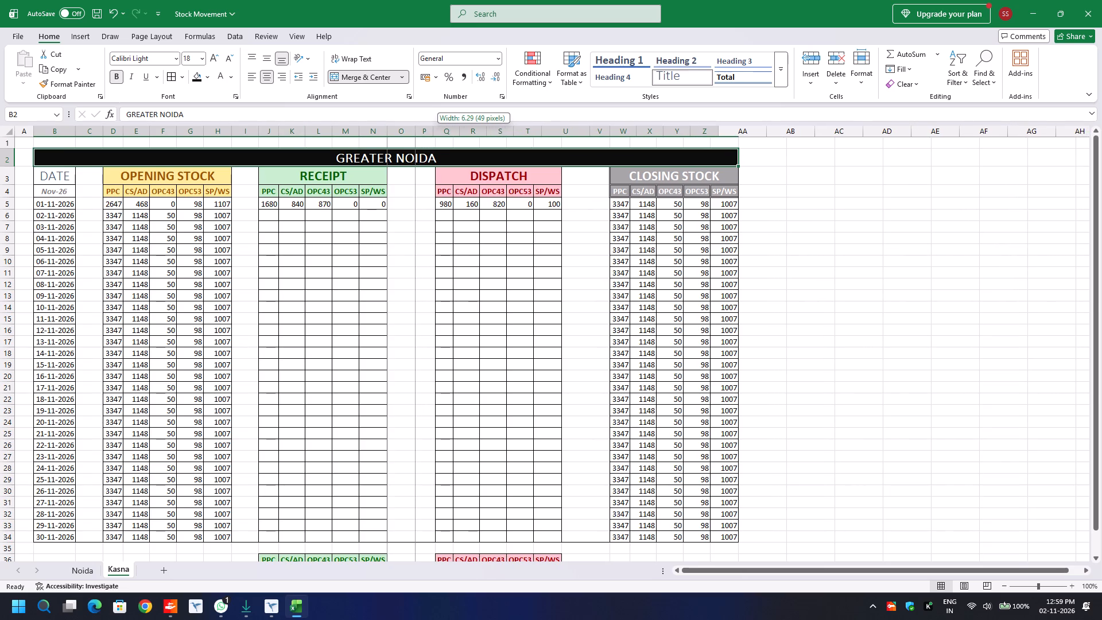
drag(417, 133, 415, 134)
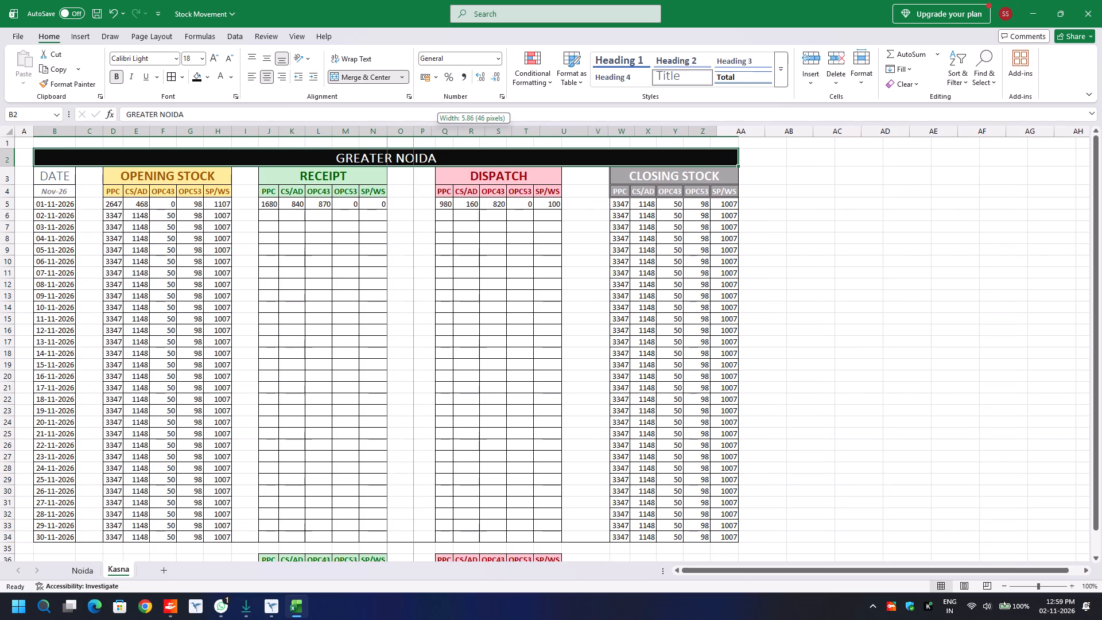
drag(415, 134, 417, 134)
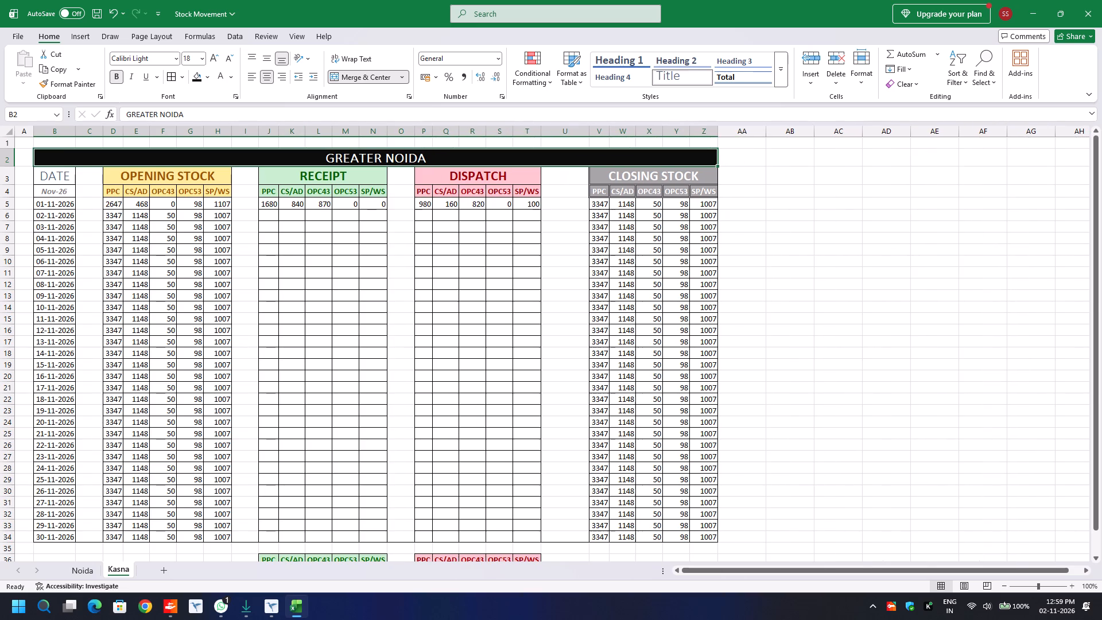
Narrow the Kasna sheet's empty spacer column U, between the DISPATCH and CLOSING STOCK blocks, to about 6.
drag(591, 131, 581, 132)
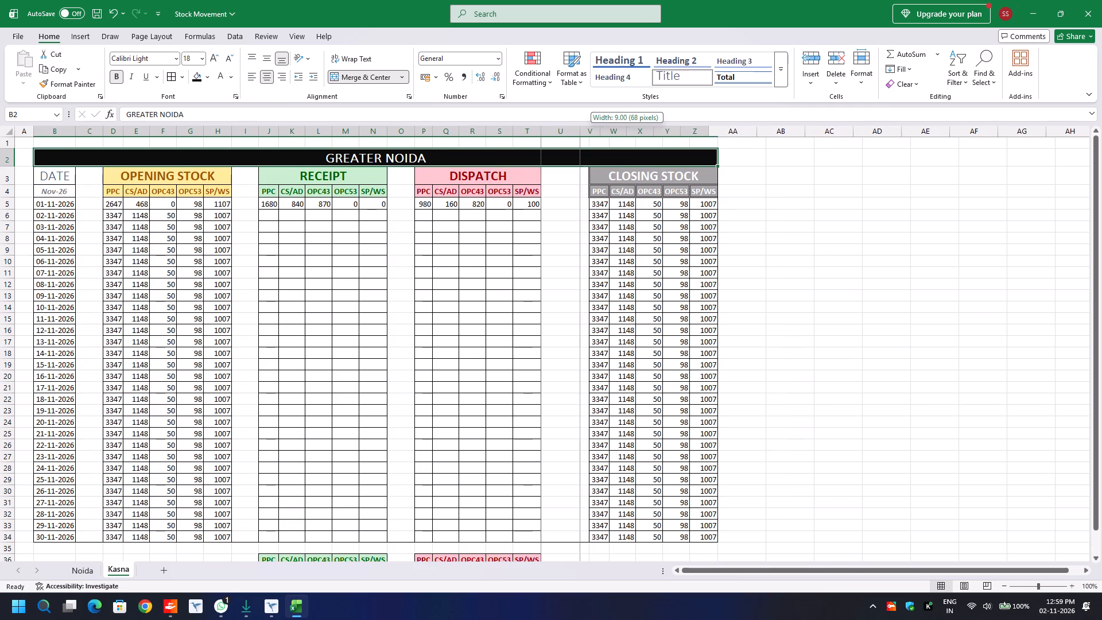
drag(581, 132, 571, 133)
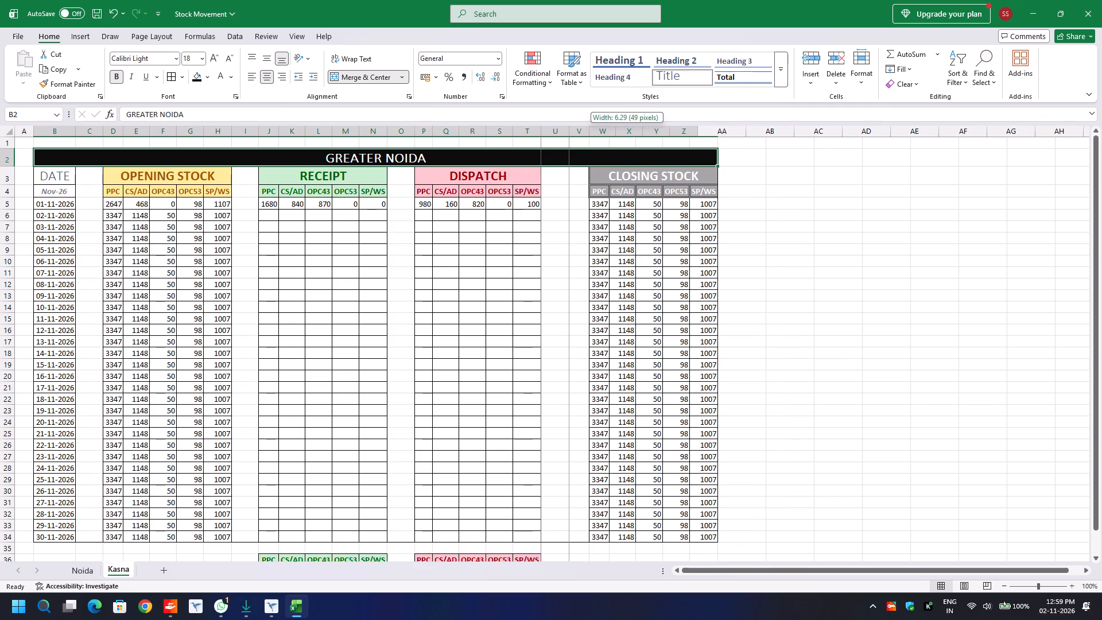
drag(571, 133, 569, 133)
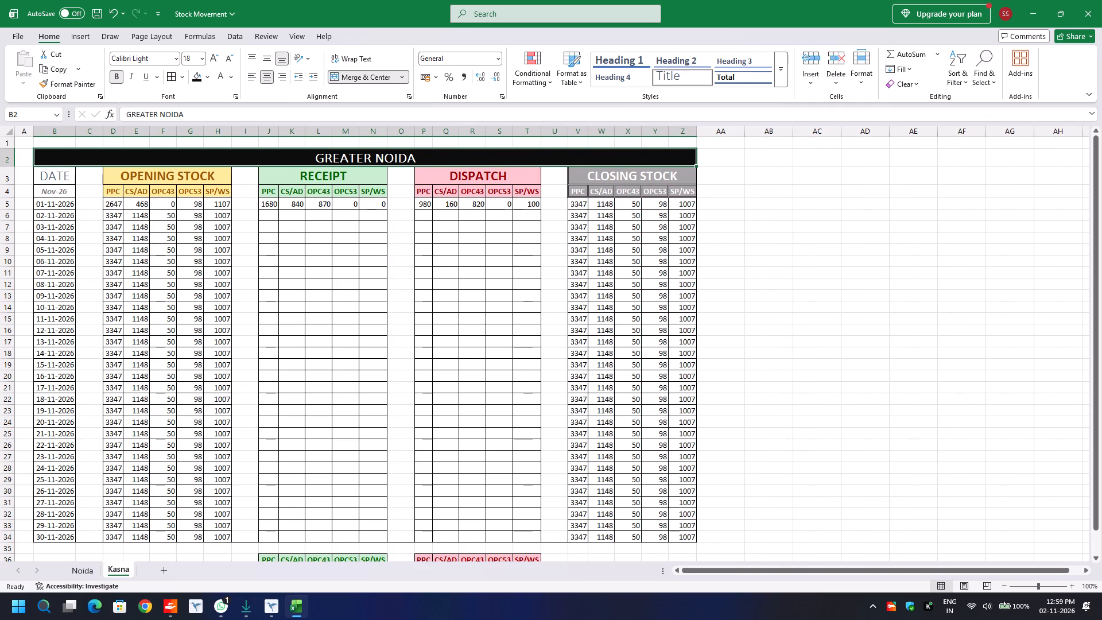
Switch to the Noida sheet, select its merged NOIDA title cell and save the workbook.
click(80, 572)
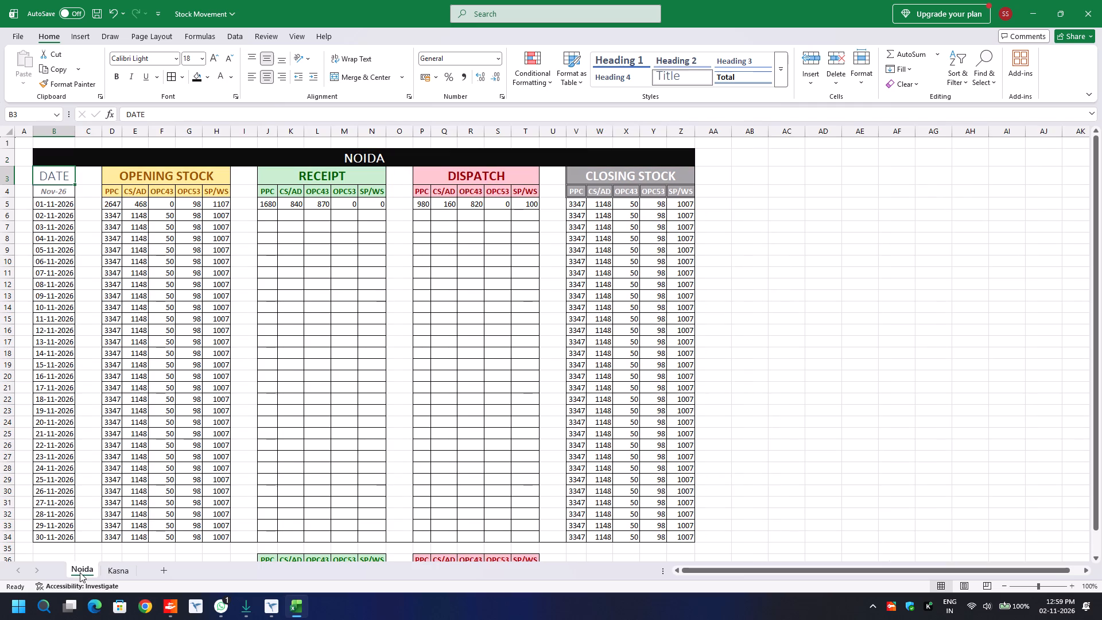
click(56, 158)
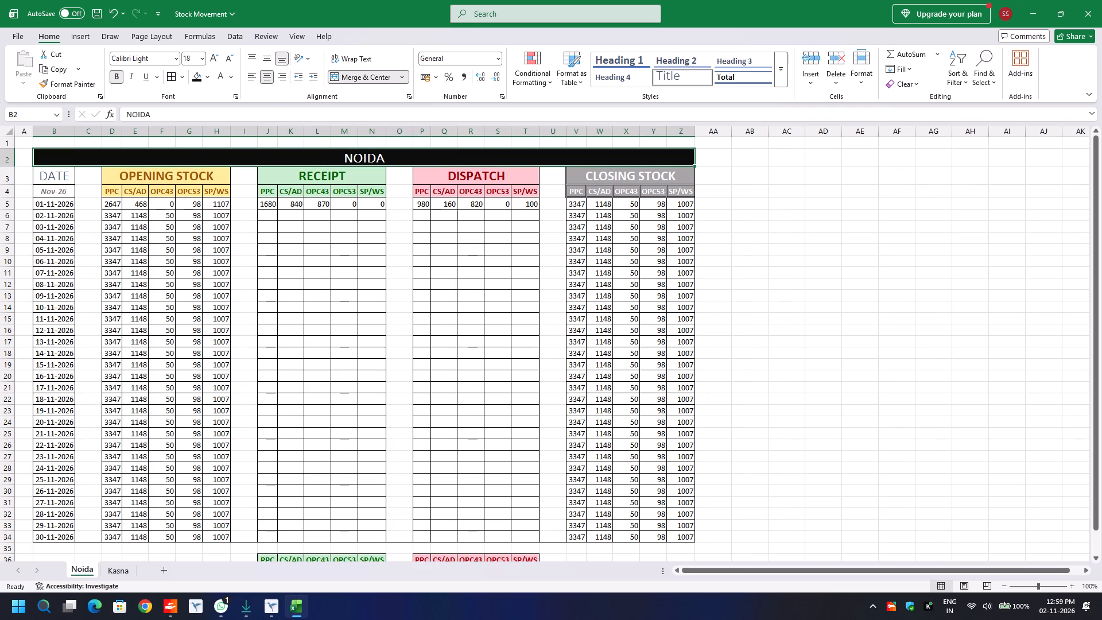
key(ctrl+s)
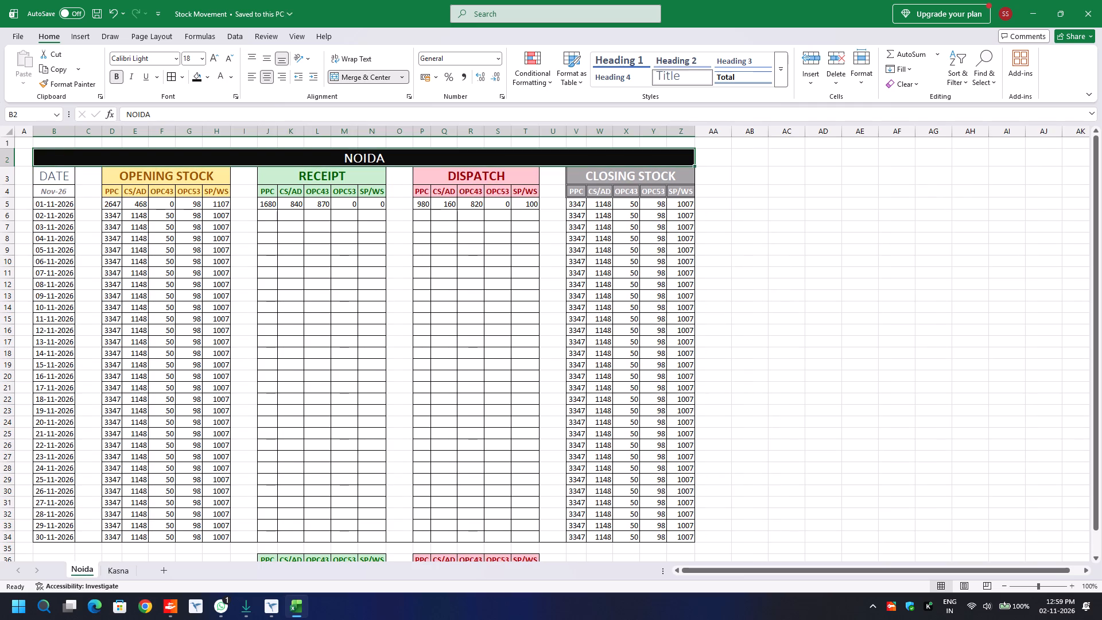